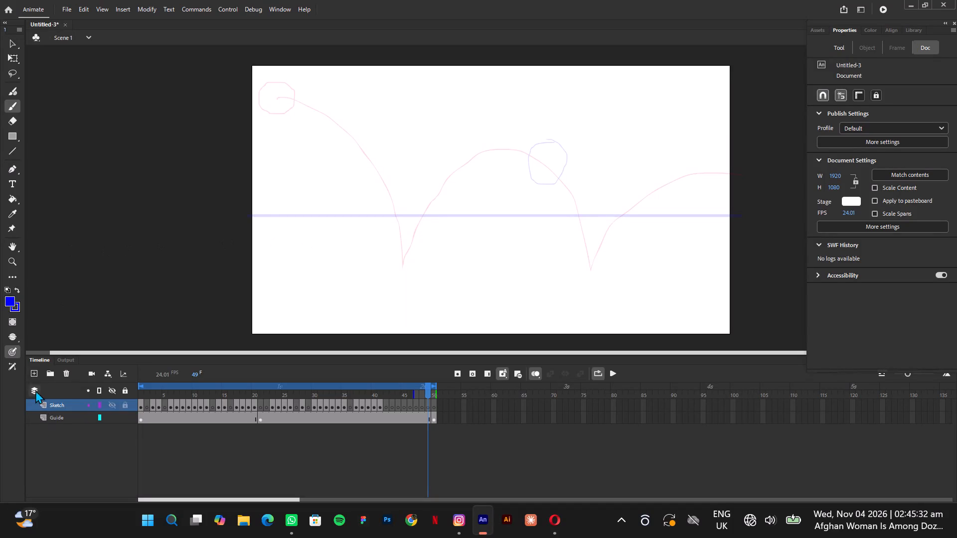
Add a new layer above the Sketch layer and name it Background.
left_click(33, 370)
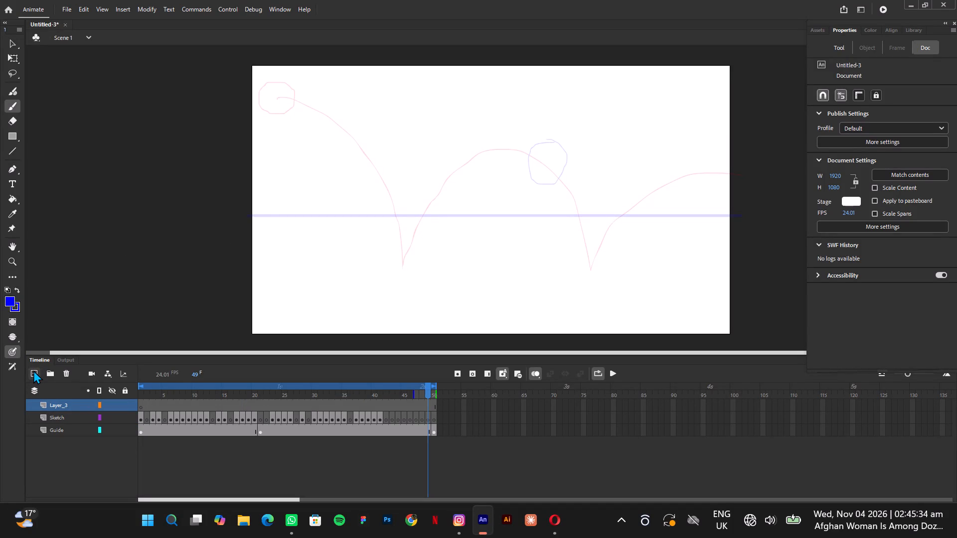
double_click(68, 402)
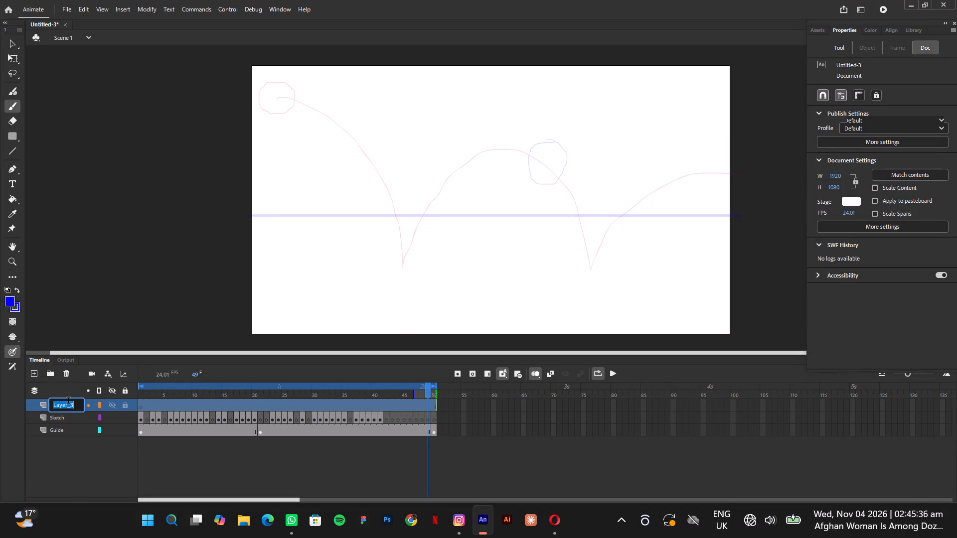
key("BackSpace")
type("ck")
key("BackSpace")
key("BackSpace")
type("ackground")
key("Return")
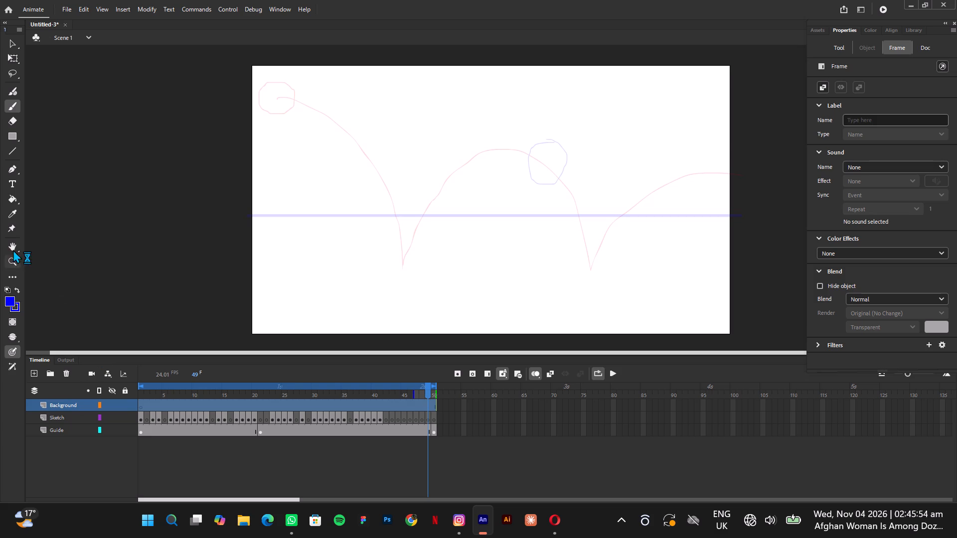
Set the Rectangle tool's fill to yellow #FFCC00 and its stroke to black.
left_click(10, 132)
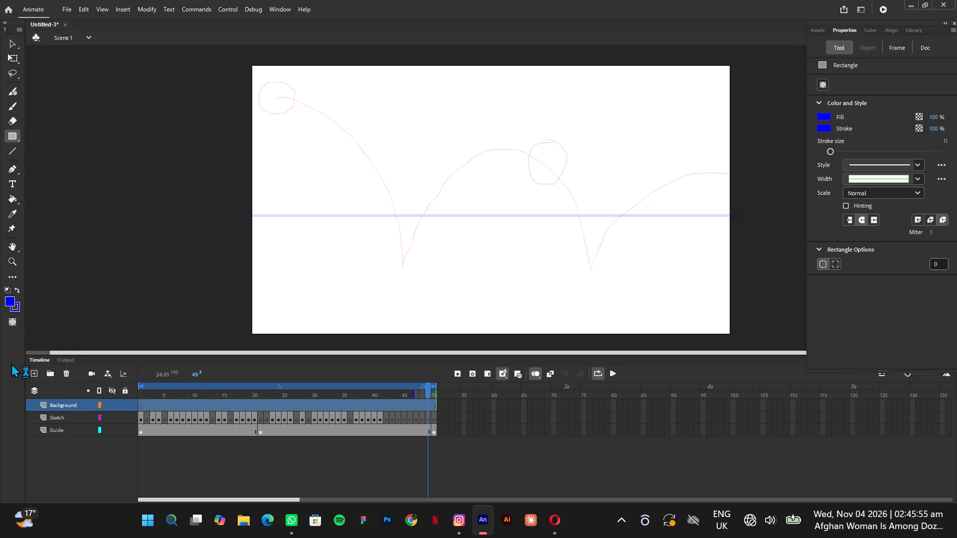
left_click(11, 300)
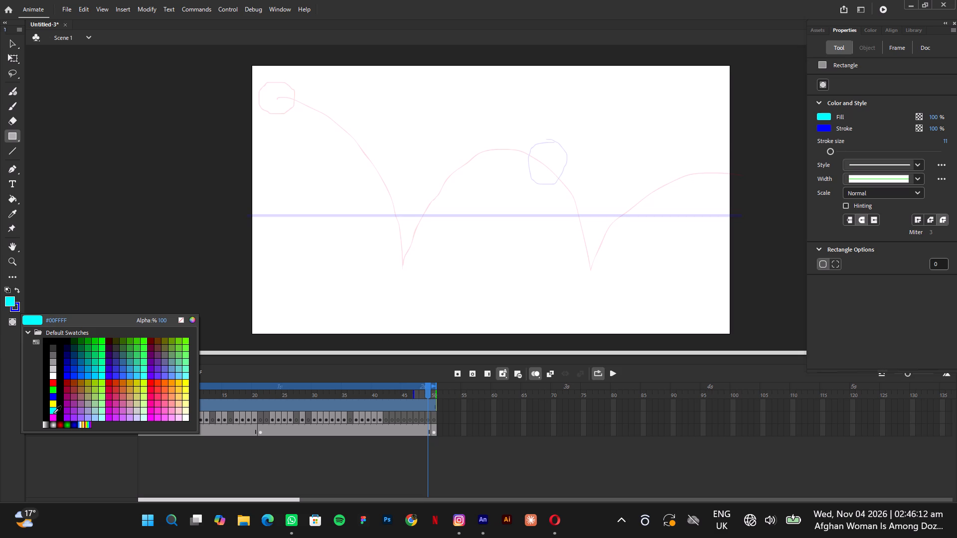
left_click(179, 384)
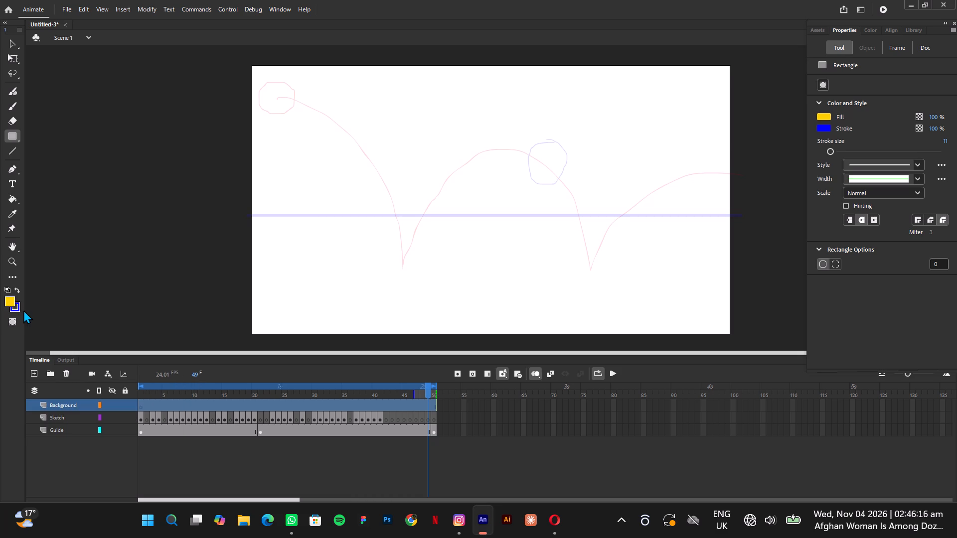
left_click(19, 309)
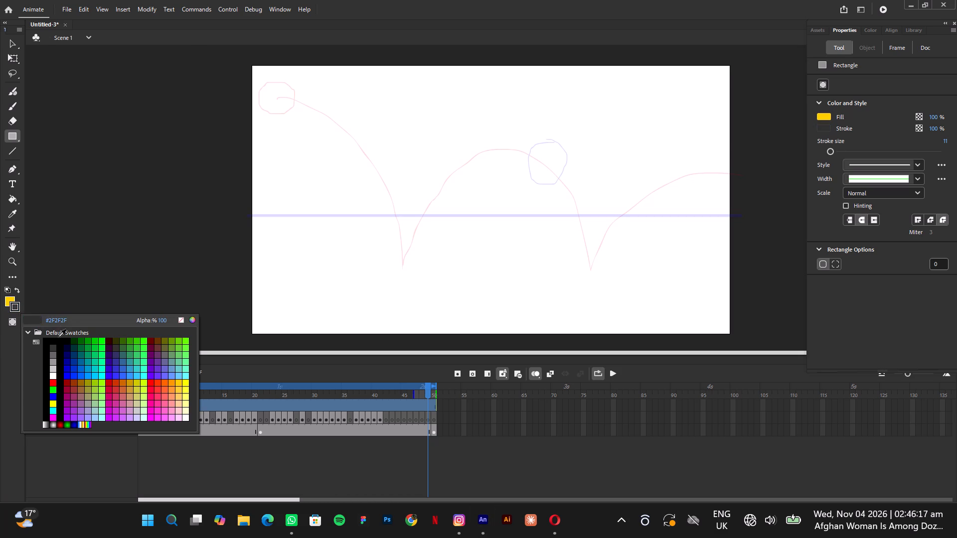
left_click(55, 340)
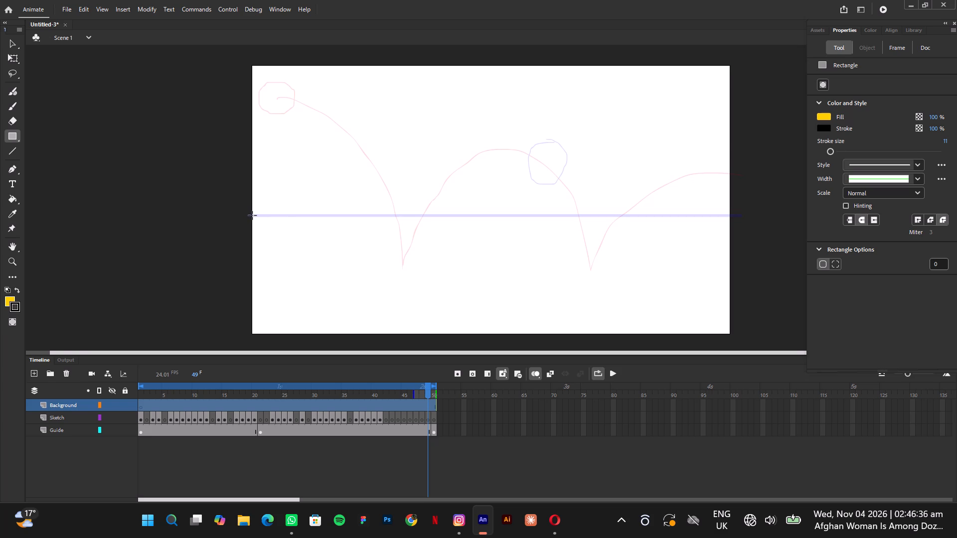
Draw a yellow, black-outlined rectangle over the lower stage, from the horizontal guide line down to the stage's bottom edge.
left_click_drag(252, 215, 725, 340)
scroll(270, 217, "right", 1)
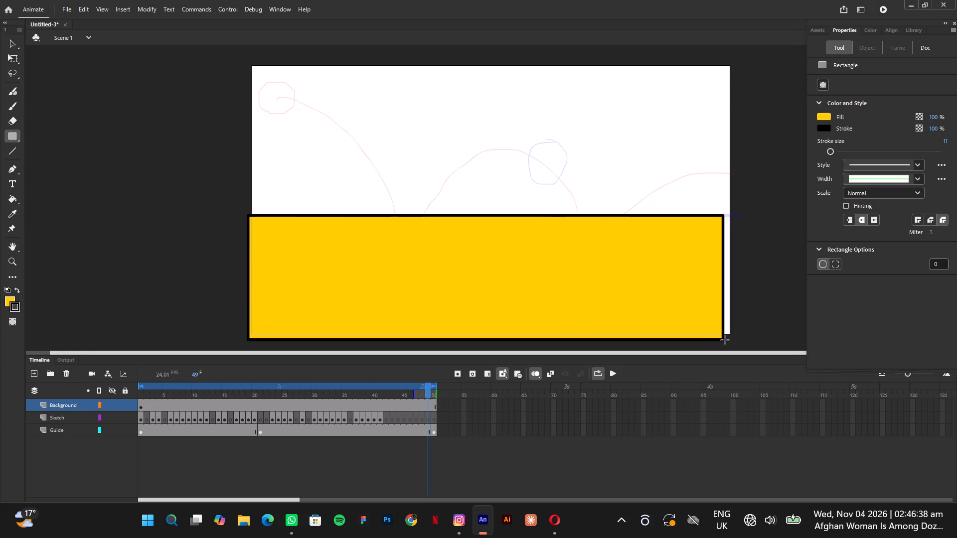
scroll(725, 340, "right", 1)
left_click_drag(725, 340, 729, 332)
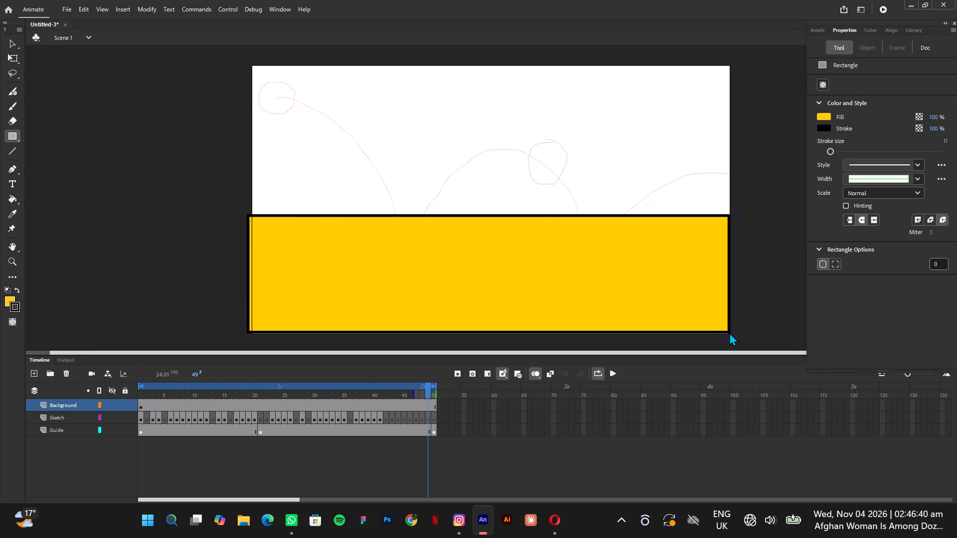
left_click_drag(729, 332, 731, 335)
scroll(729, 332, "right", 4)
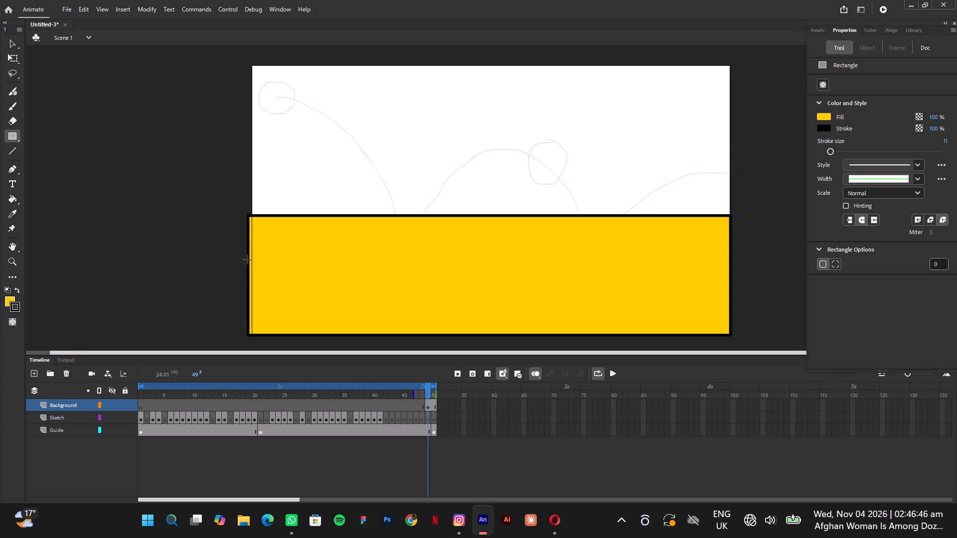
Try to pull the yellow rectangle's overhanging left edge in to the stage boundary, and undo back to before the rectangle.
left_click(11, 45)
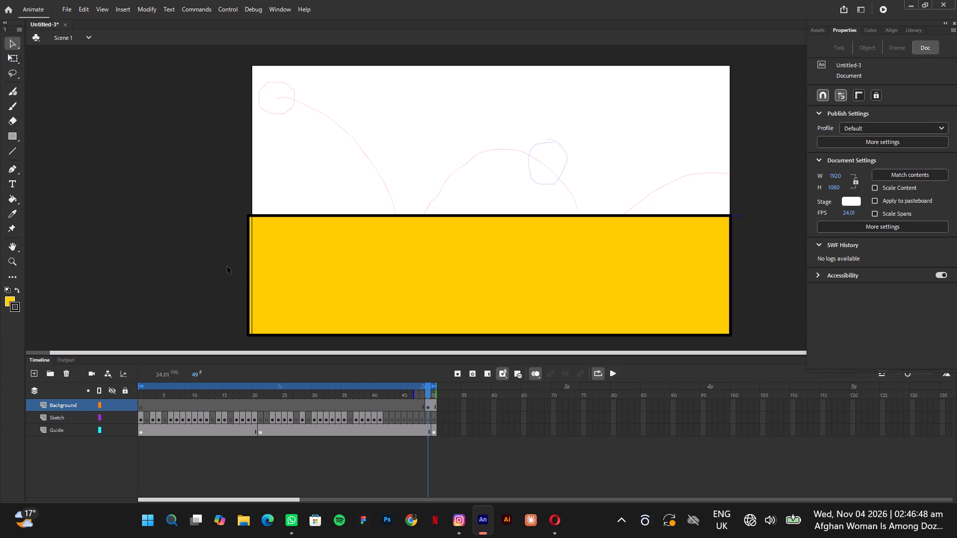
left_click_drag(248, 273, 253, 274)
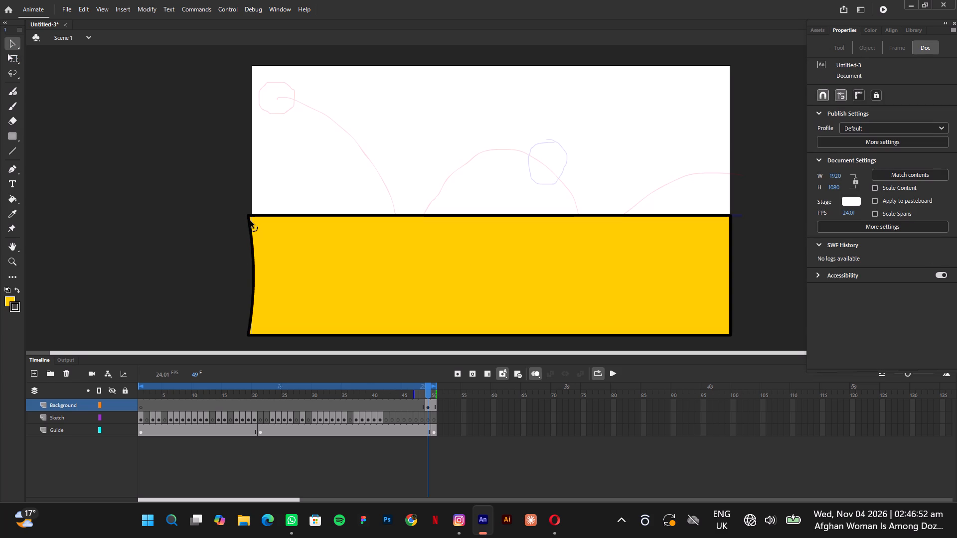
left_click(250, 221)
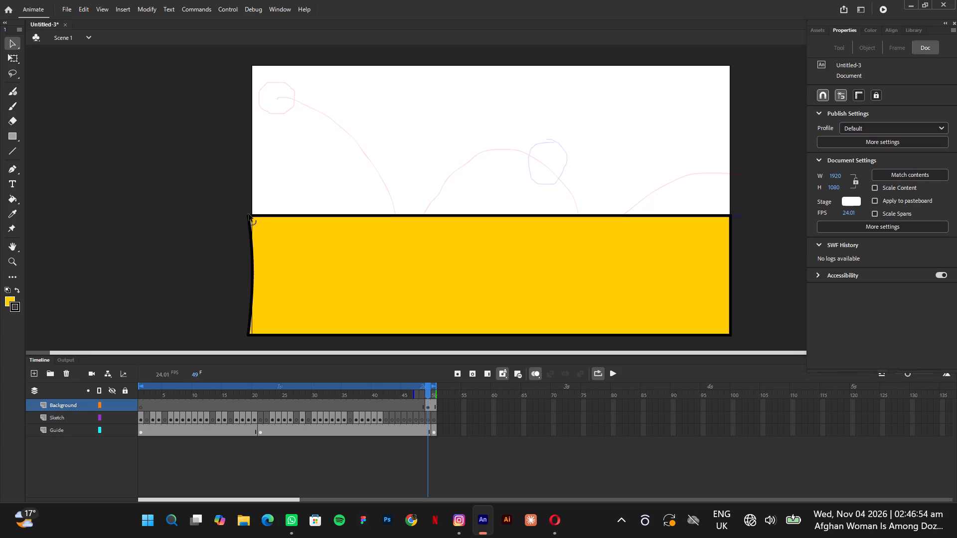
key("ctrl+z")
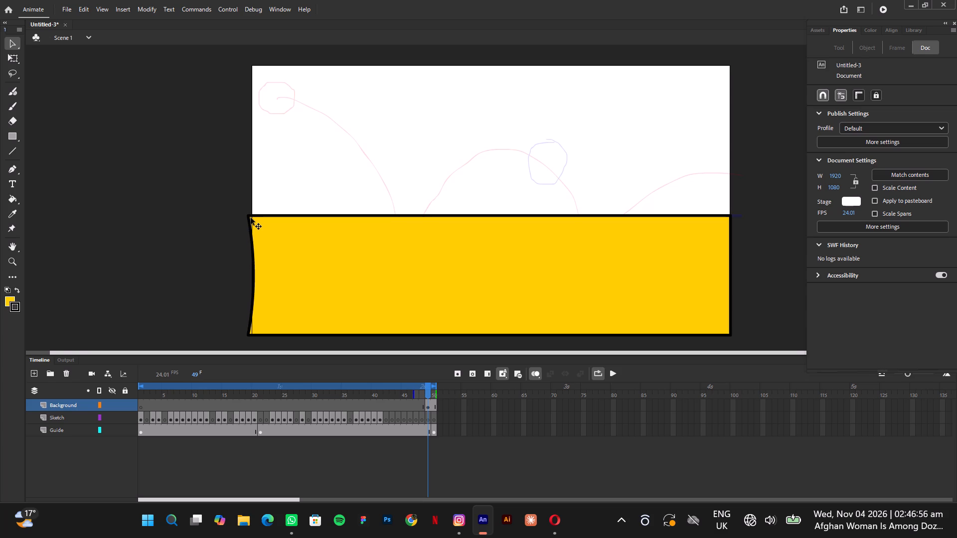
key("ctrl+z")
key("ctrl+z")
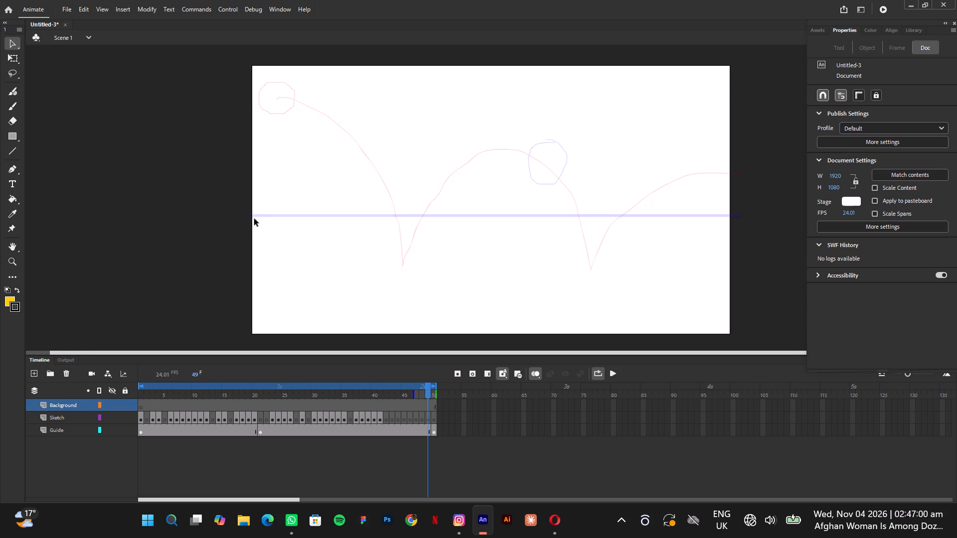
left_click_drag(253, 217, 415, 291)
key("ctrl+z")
Draw a yellow, black-outlined rectangle filling the stage exactly from the horizontal guide line to its bottom-right corner.
left_click(16, 138)
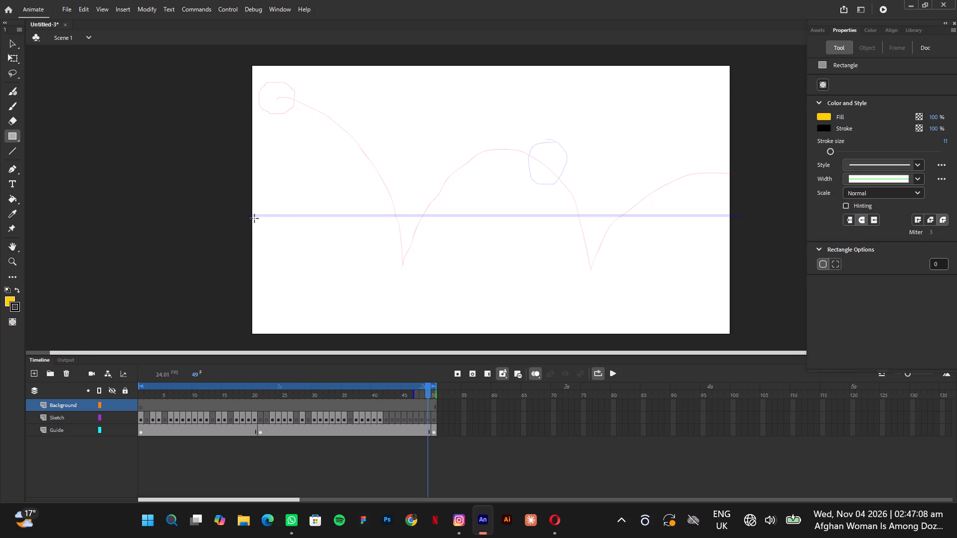
left_click_drag(253, 216, 427, 291)
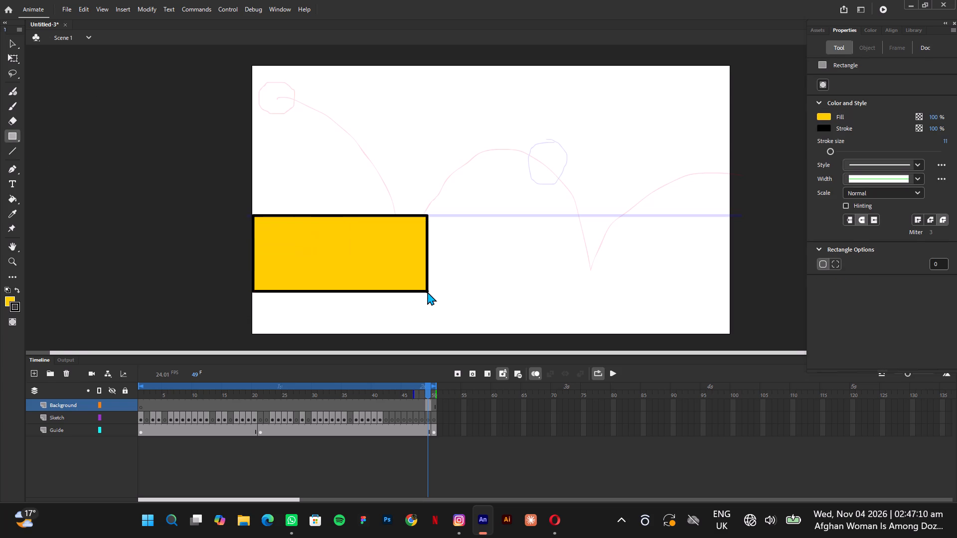
left_click_drag(427, 291, 727, 335)
scroll(436, 296, "right", 1)
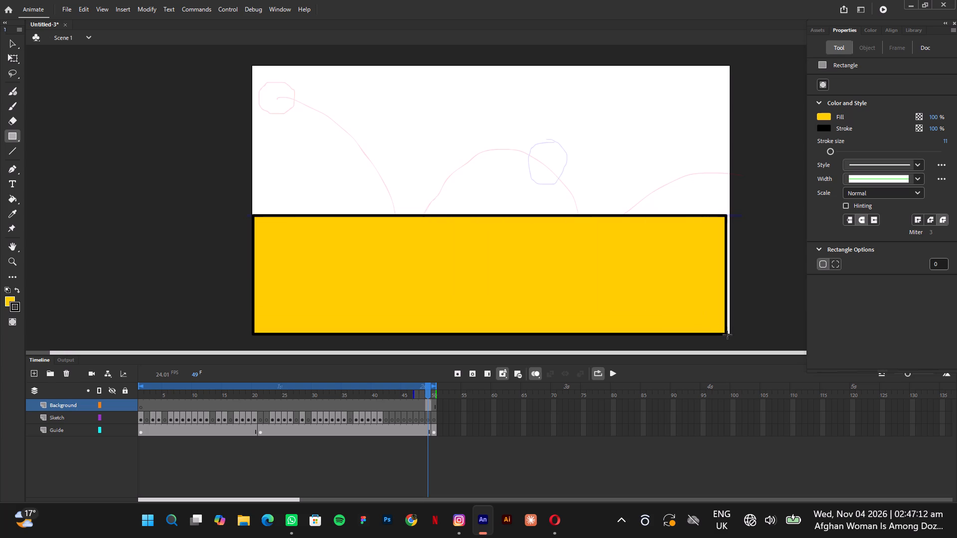
left_click_drag(727, 335, 730, 332)
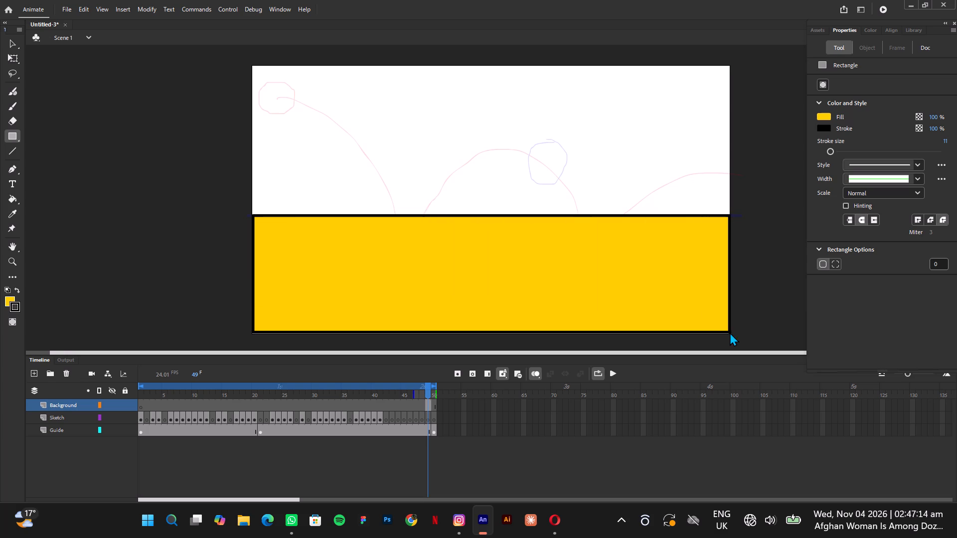
left_click_drag(730, 332, 729, 333)
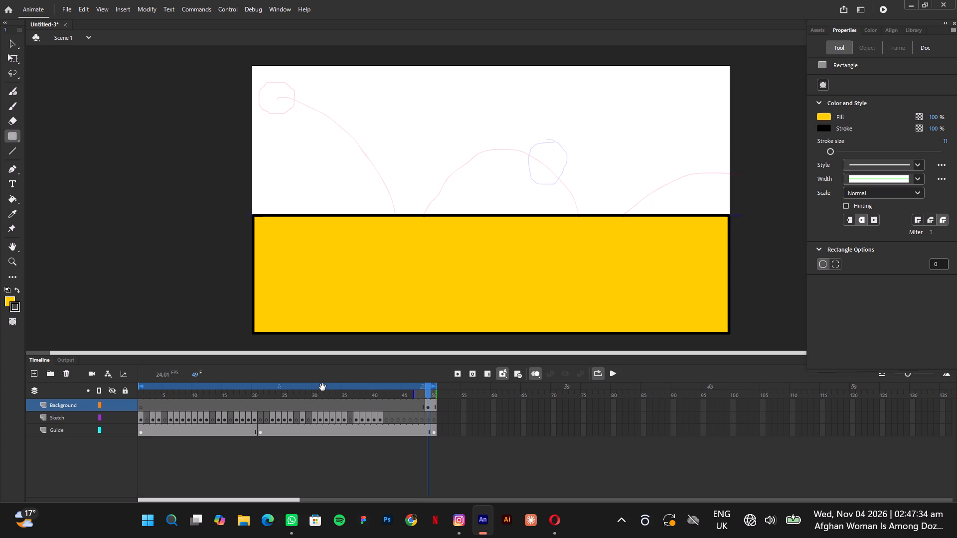
Draw a bright green, black-outlined rectangle filling the stage from its top-left corner down to the yellow rectangle.
left_click(8, 299)
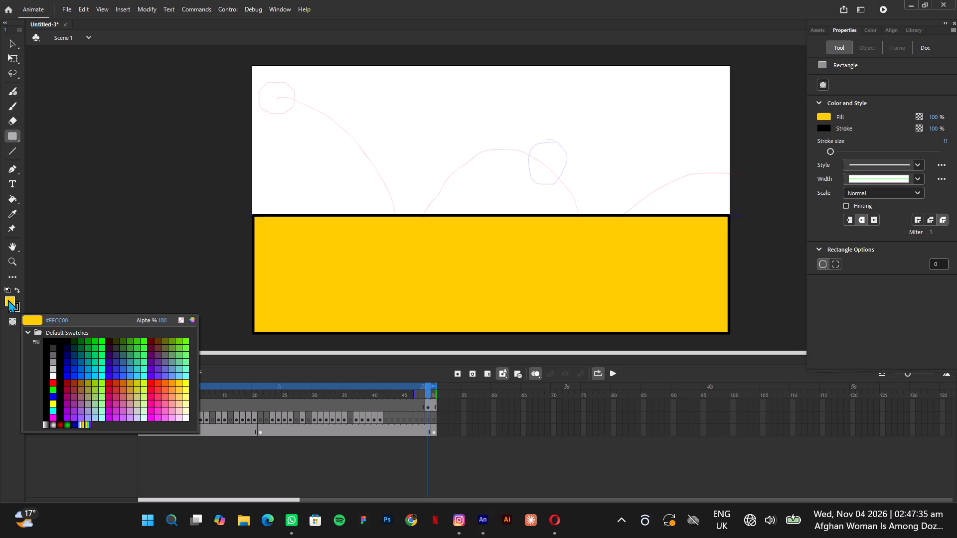
left_click(188, 349)
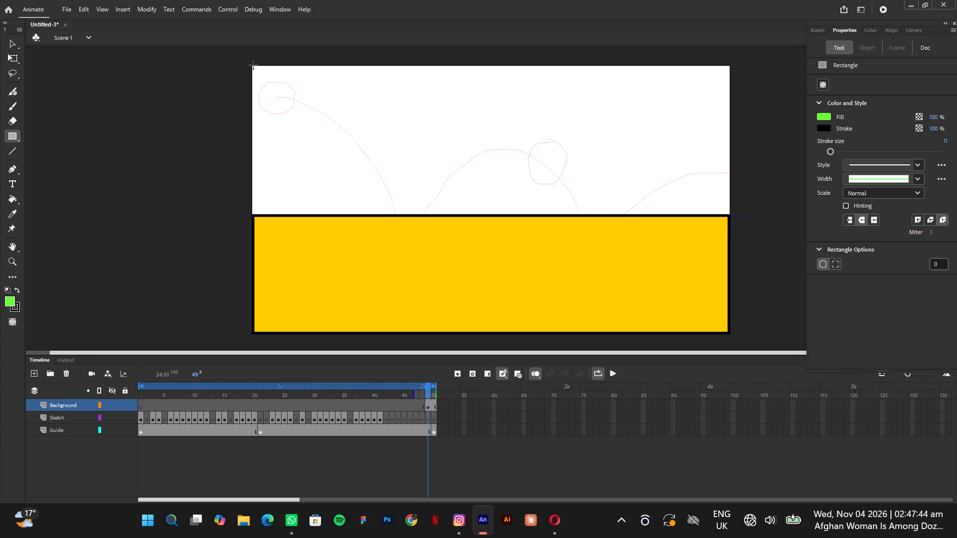
left_click_drag(254, 65, 667, 201)
scroll(270, 88, "right", 1)
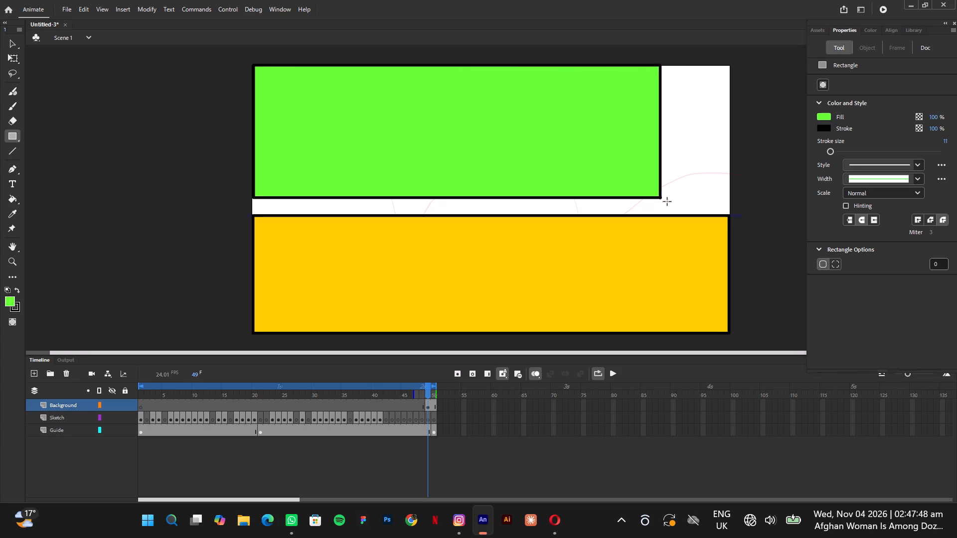
scroll(667, 201, "right", 1)
left_click_drag(667, 201, 729, 213)
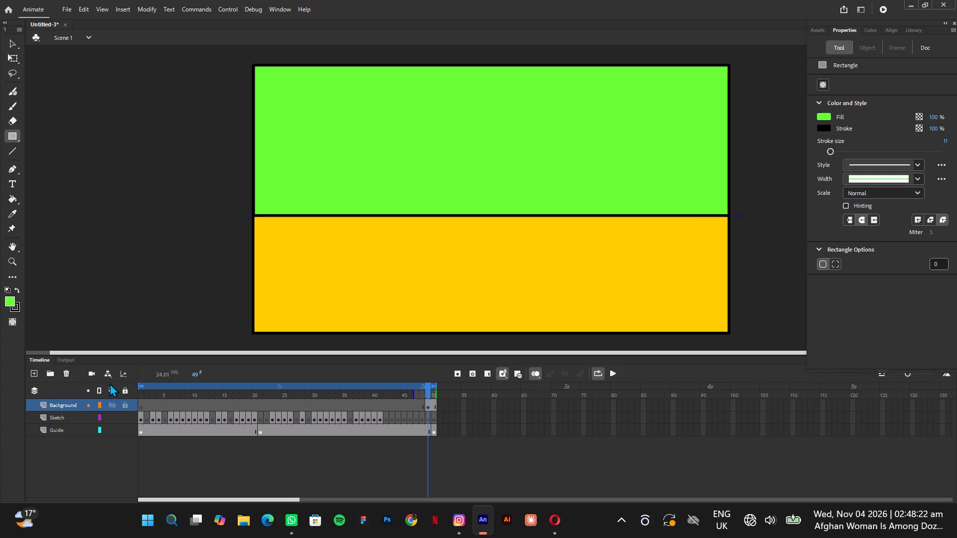
Move the Sketch layer above the Background layer.
left_click_drag(61, 416, 59, 401)
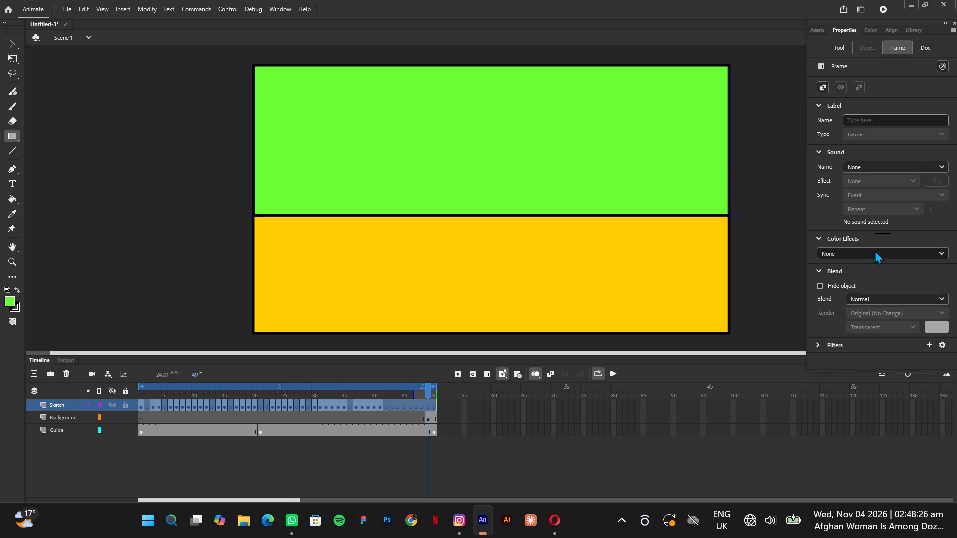
Apply an Alpha color effect of 30% to the Sketch layer's frames.
left_click(875, 250)
left_click(845, 313)
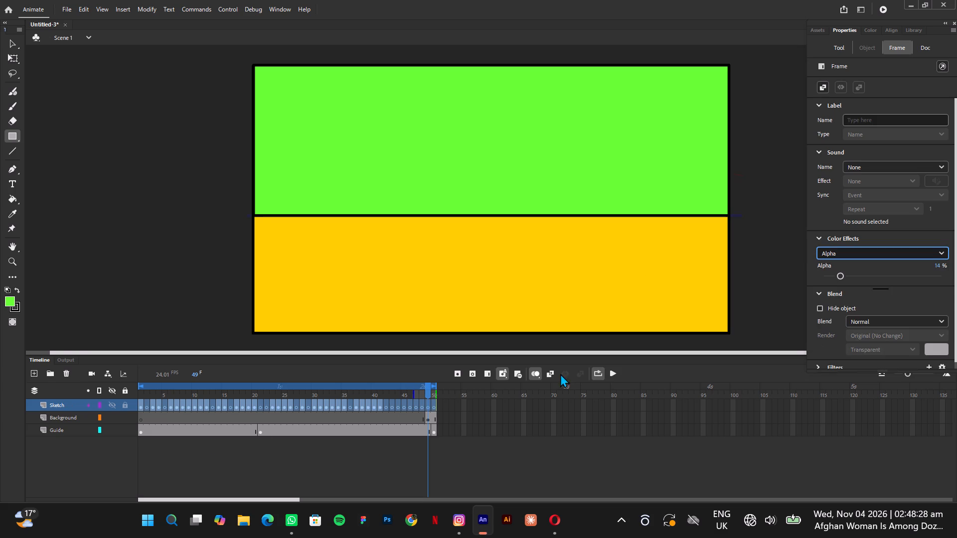
left_click(85, 407)
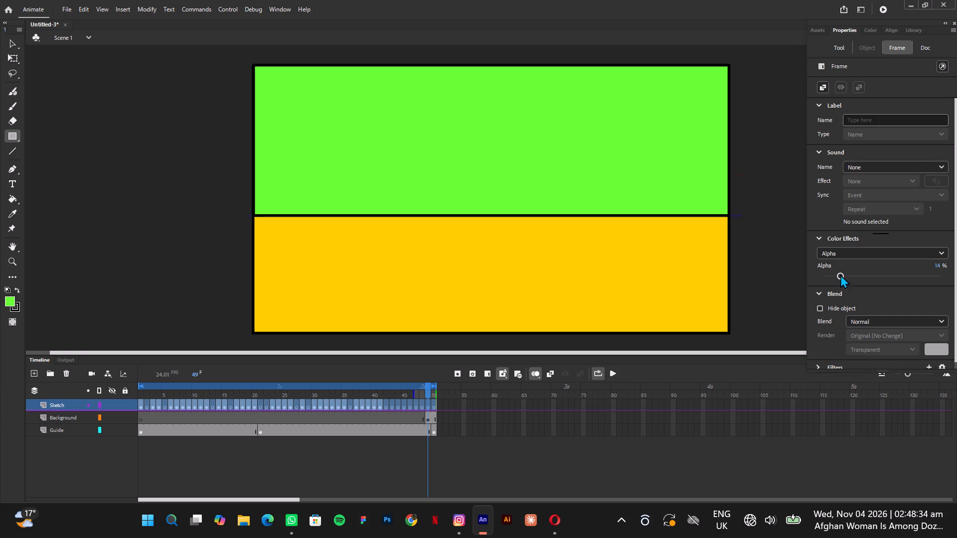
left_click_drag(840, 273, 851, 276)
left_click_drag(851, 276, 858, 277)
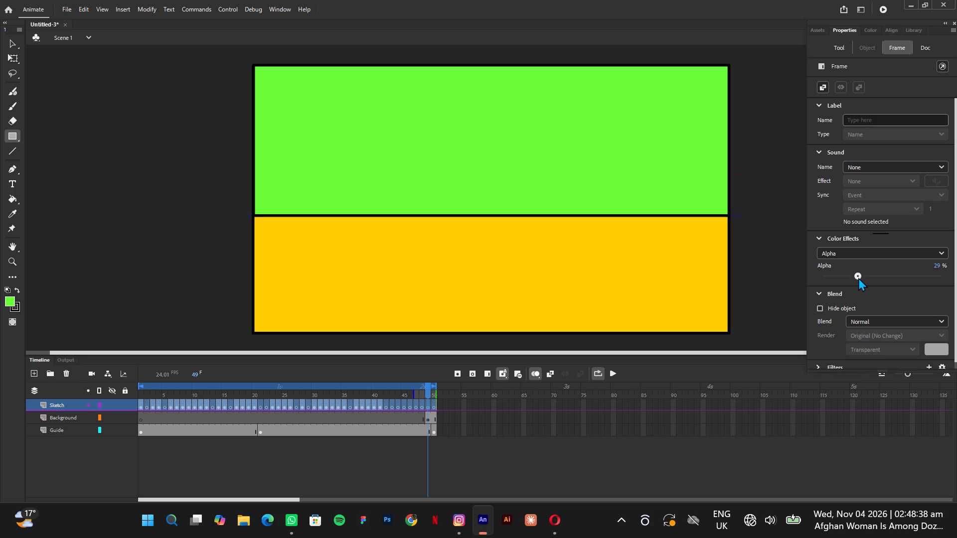
left_click_drag(858, 277, 859, 277)
left_click(859, 277)
Play the timeline to preview the bouncing-ball animation with the background, and stop playback.
left_click(613, 373)
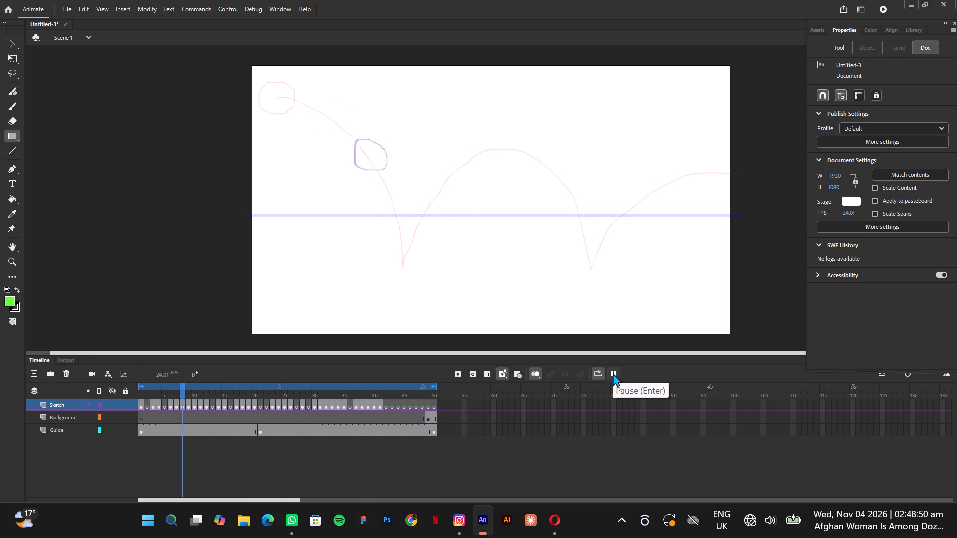
left_click(613, 373)
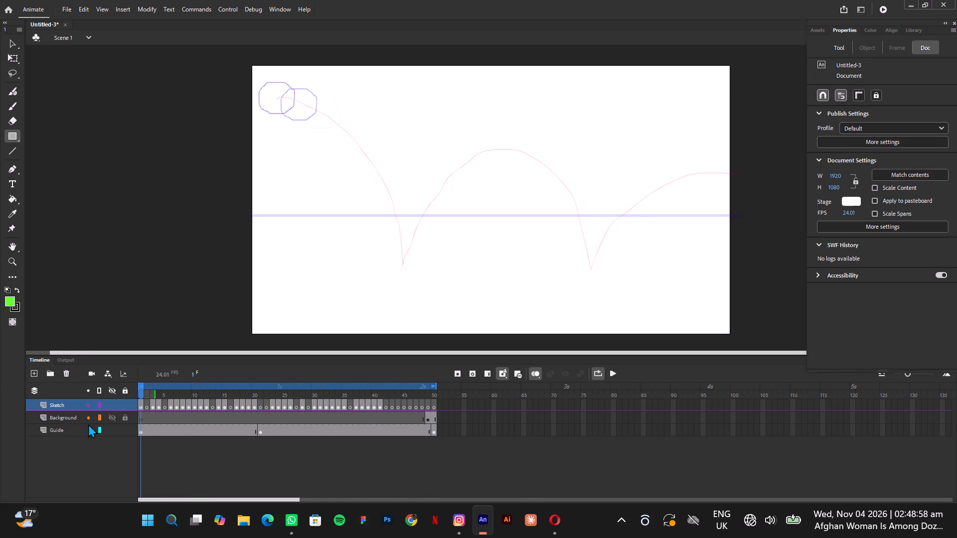
left_click(776, 358)
Scrub the timeline between about frames 42 and 50 to check where the Background layer's artwork appears.
key("ctrl+z")
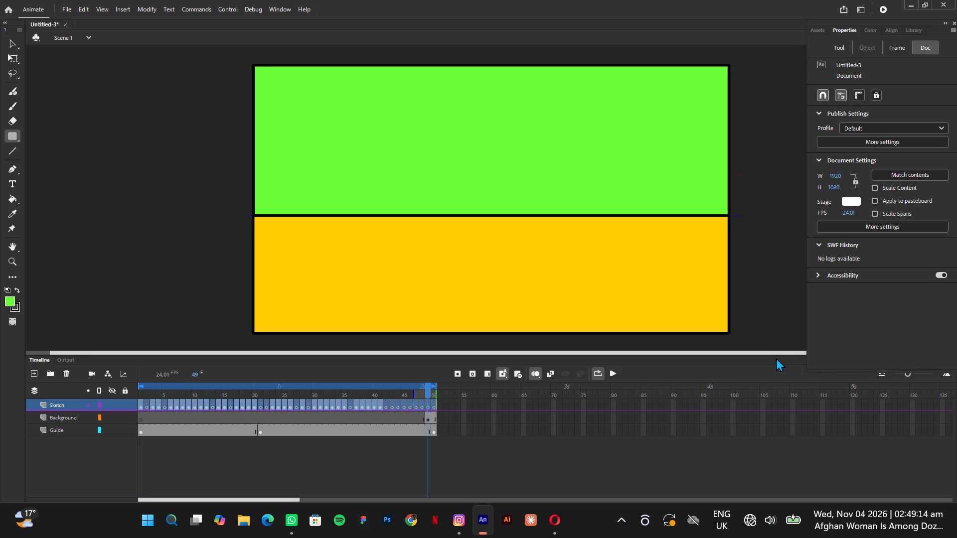
left_click_drag(427, 389, 348, 378)
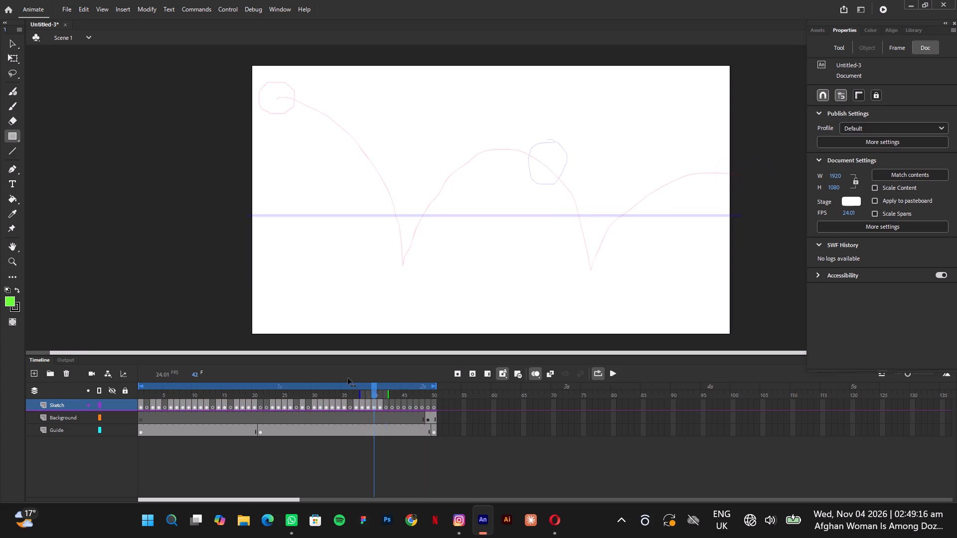
left_click_drag(348, 378, 436, 384)
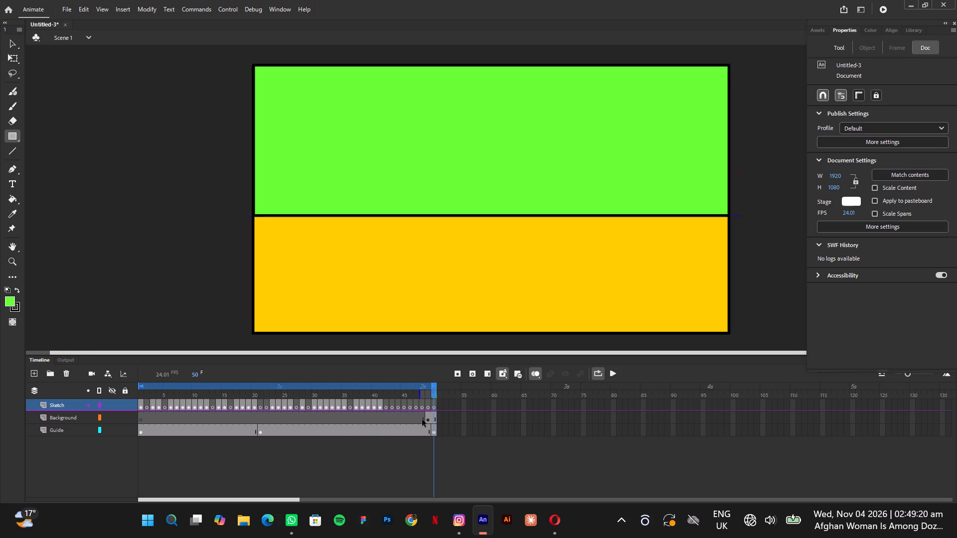
left_click_drag(430, 422, 448, 415)
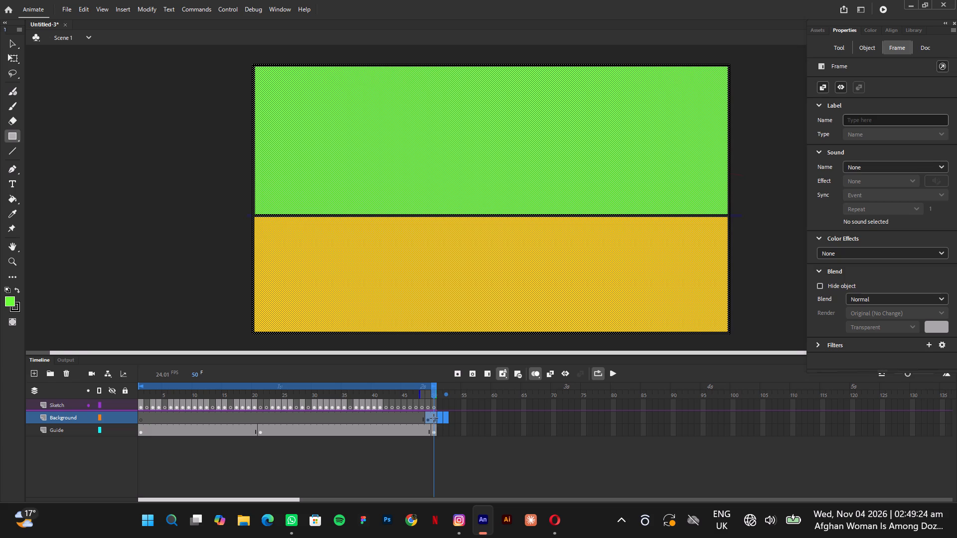
left_click(449, 450)
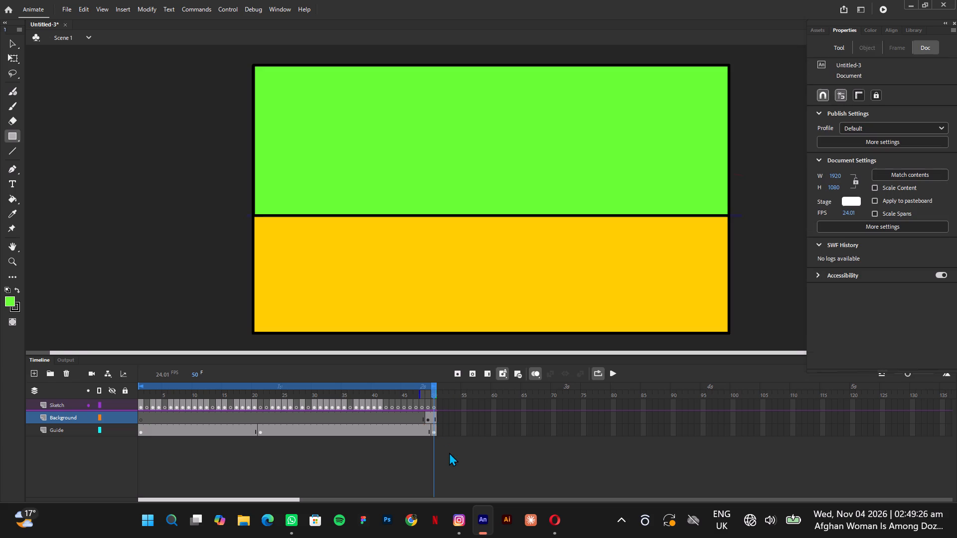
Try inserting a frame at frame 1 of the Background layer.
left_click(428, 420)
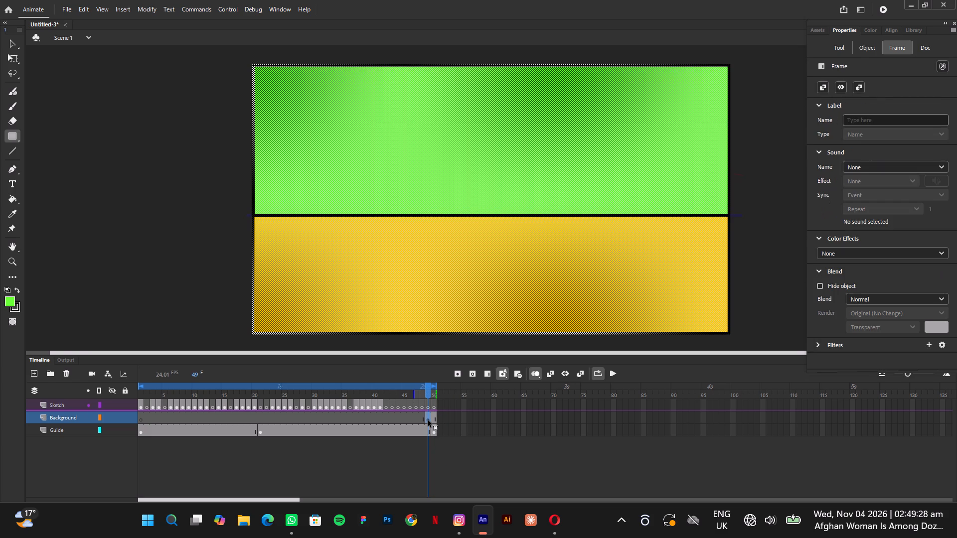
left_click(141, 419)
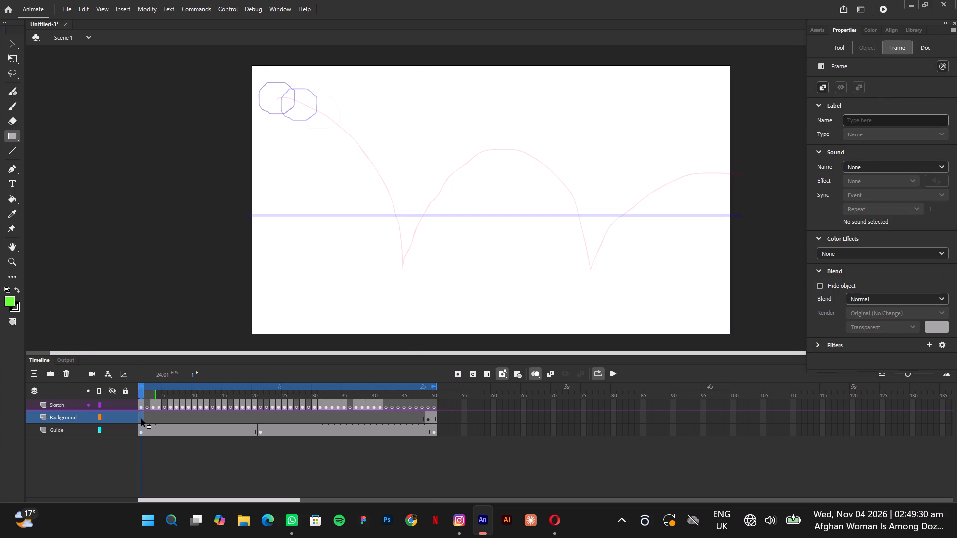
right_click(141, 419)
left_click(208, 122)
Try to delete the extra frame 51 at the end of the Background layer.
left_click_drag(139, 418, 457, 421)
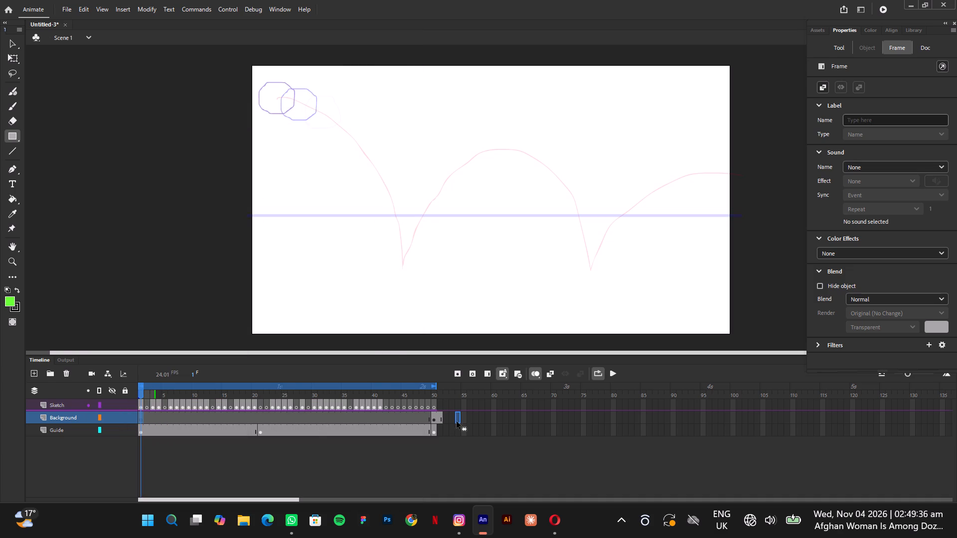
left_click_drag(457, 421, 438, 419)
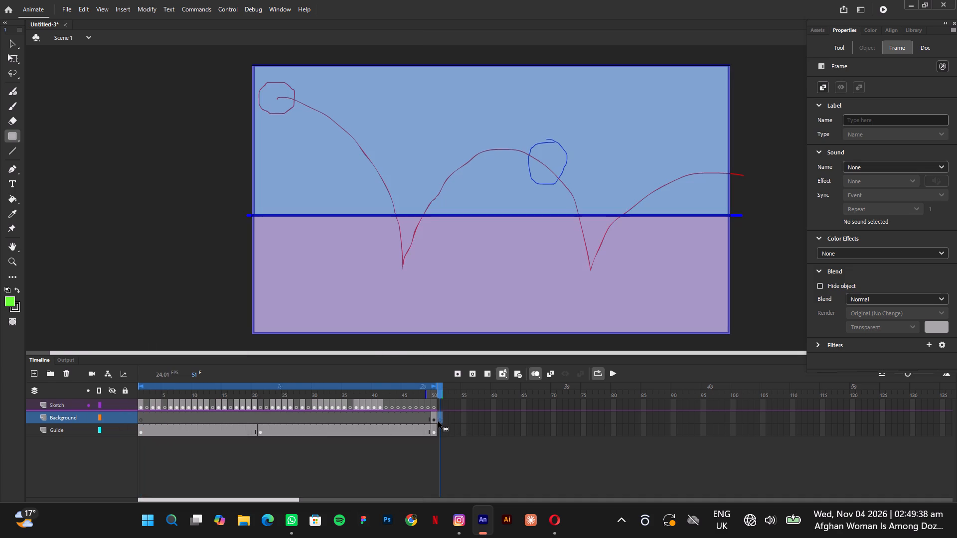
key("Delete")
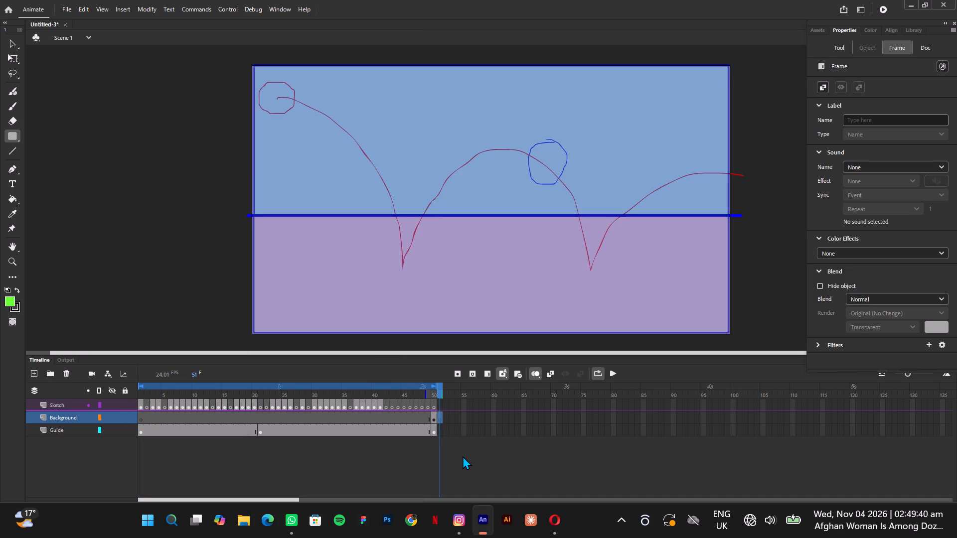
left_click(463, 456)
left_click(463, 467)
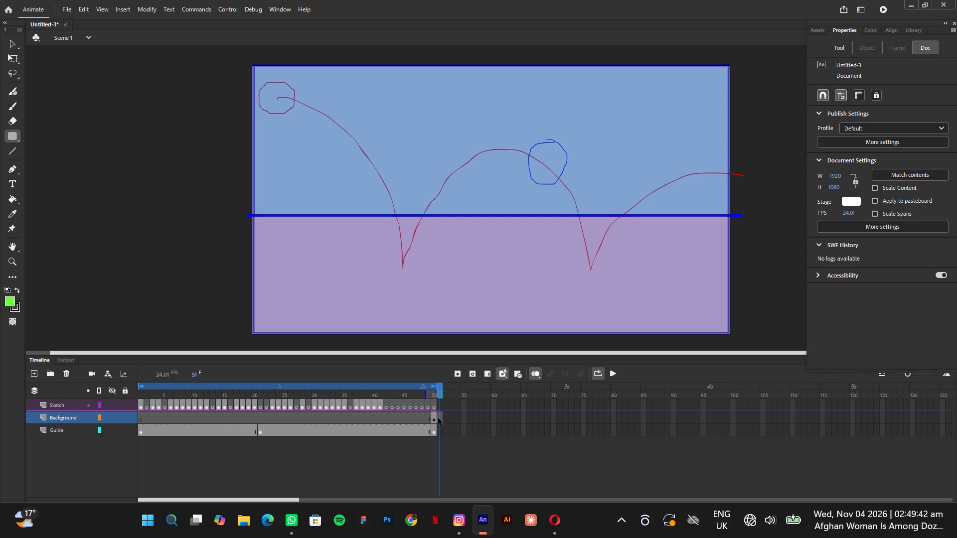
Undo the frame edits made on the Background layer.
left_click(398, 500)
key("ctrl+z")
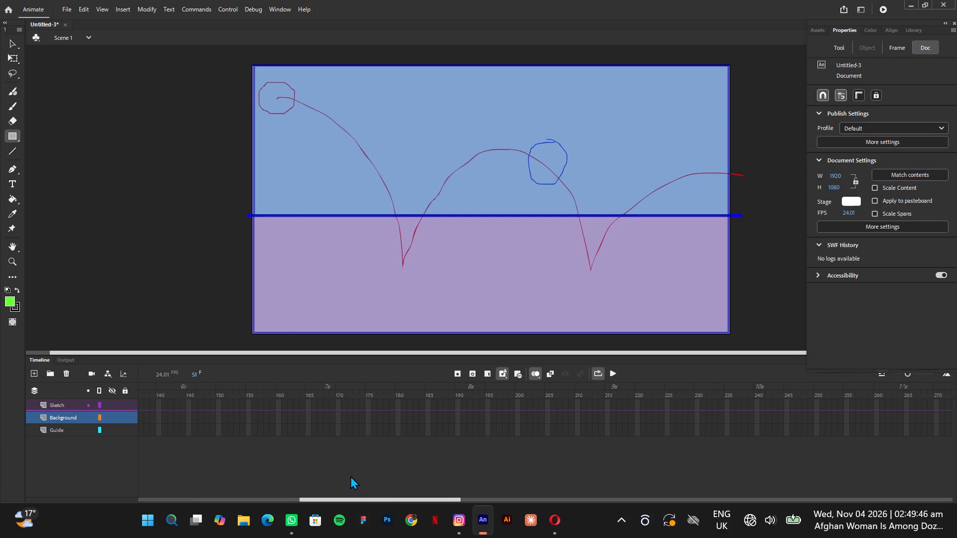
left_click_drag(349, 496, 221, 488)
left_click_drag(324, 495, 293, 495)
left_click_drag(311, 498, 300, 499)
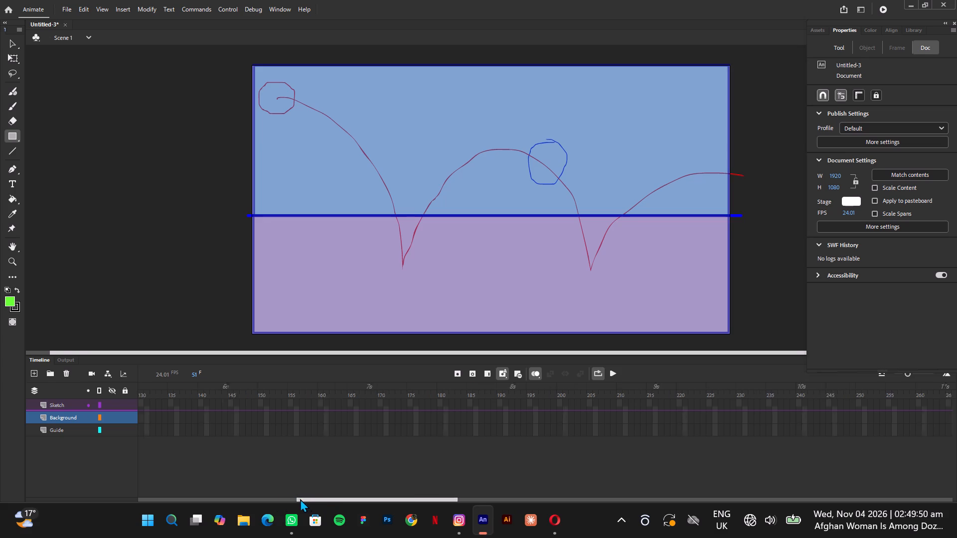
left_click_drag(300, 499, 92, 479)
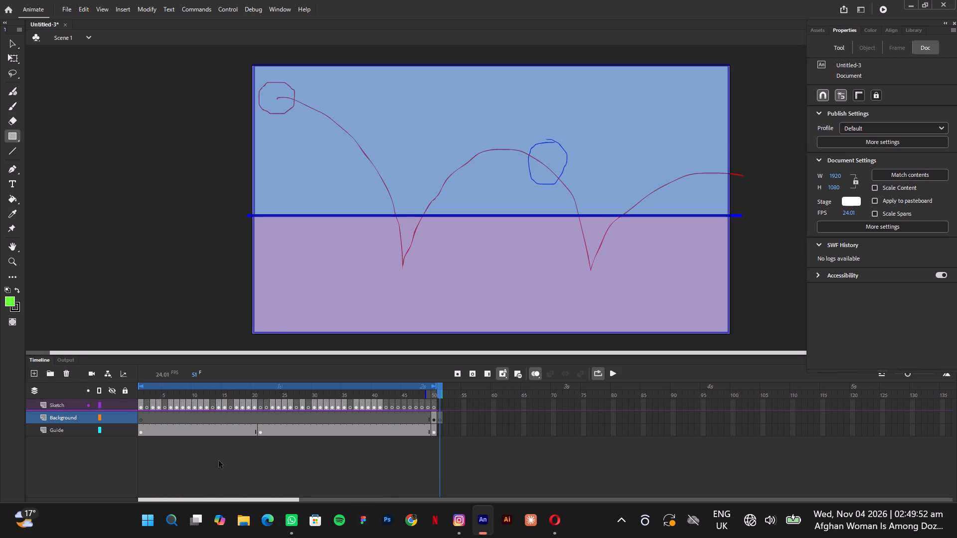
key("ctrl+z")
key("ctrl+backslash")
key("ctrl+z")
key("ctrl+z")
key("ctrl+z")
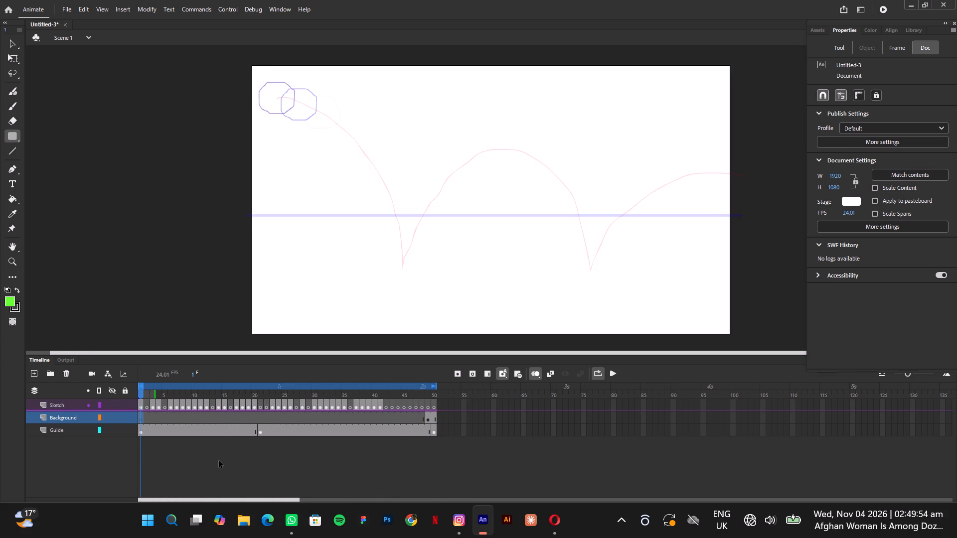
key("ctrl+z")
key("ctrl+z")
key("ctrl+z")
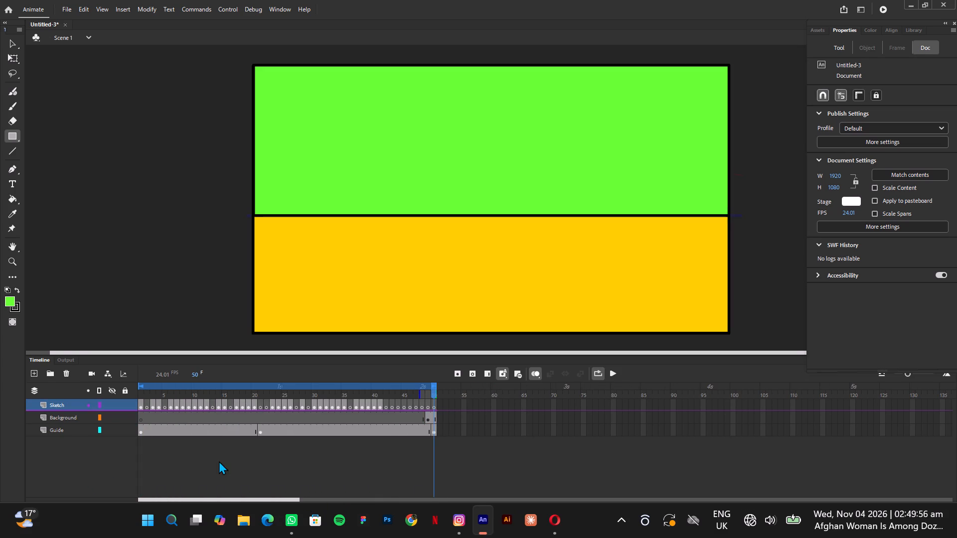
Undo the Sketch layer's Alpha effect, the layer reordering and both background rectangles, back to an empty Background layer.
key("ctrl+z")
key("ctrl+z")
key("ctrl+z")
key("ctrl+z")
key("ctrl+z")
key("ctrl+z")
key("ctrl+z")
key("ctrl+z")
key("ctrl+z")
key("ctrl+z")
key("ctrl+z")
key("ctrl+z")
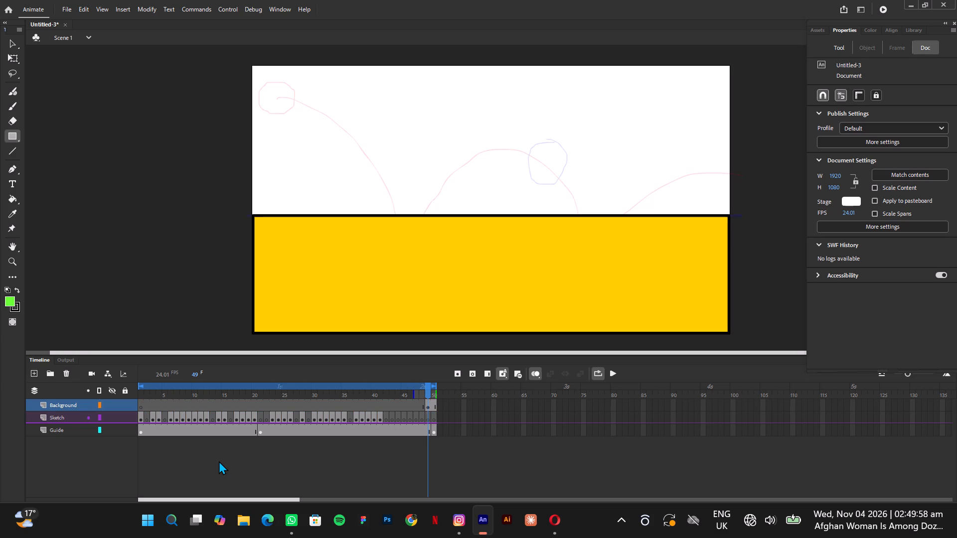
key("ctrl+z")
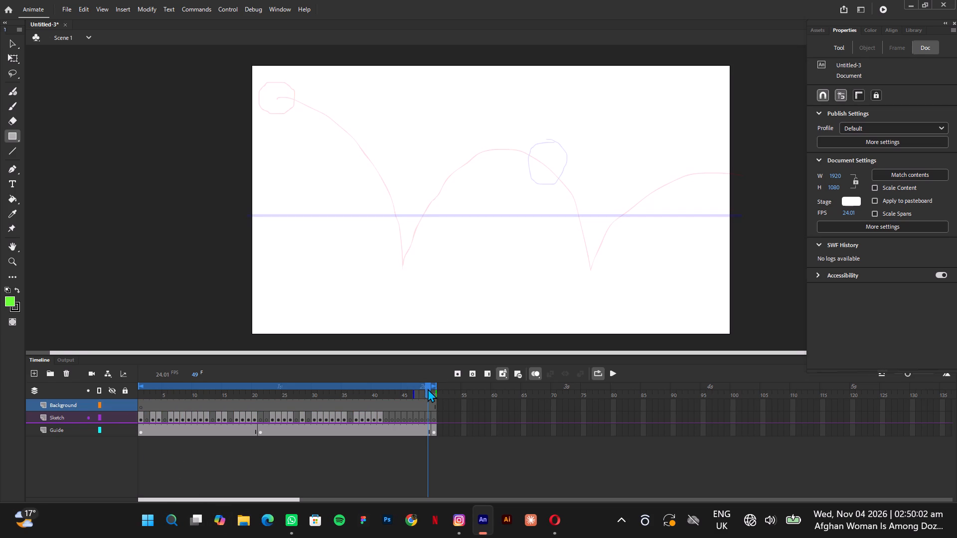
On frame 1 of the Background layer, draw a bright green, black-outlined rectangle from the stage's top-left corner down to the horizontal guide line.
left_click_drag(388, 390, 100, 379)
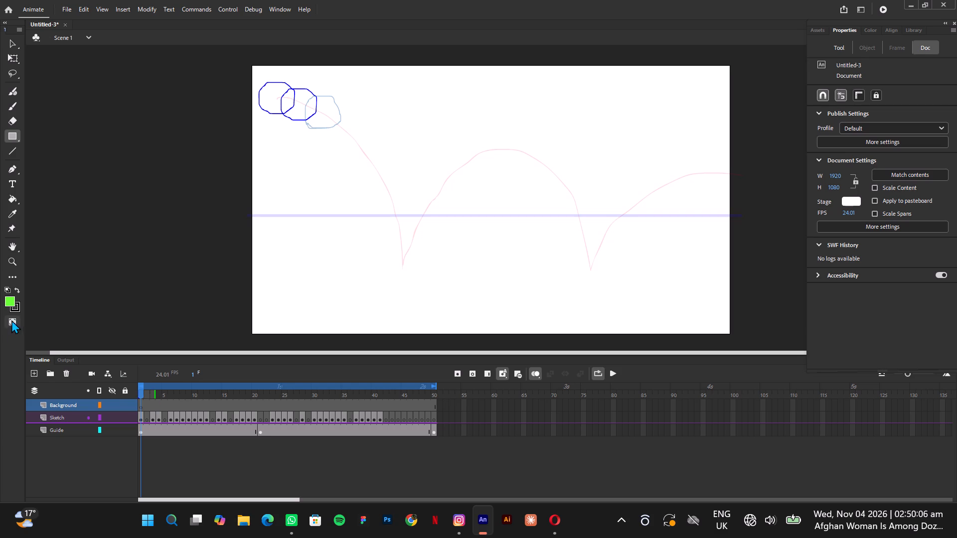
left_click_drag(252, 65, 314, 90)
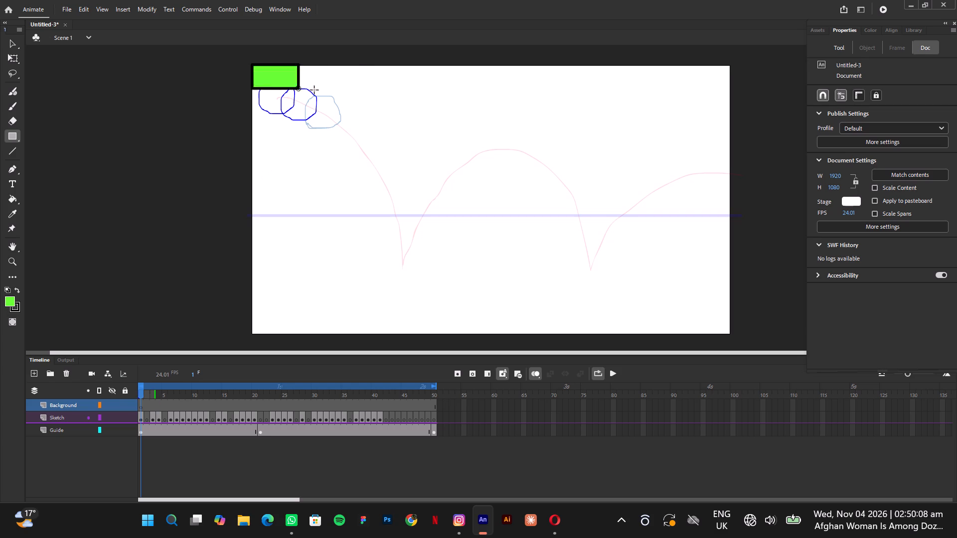
left_click_drag(314, 90, 731, 216)
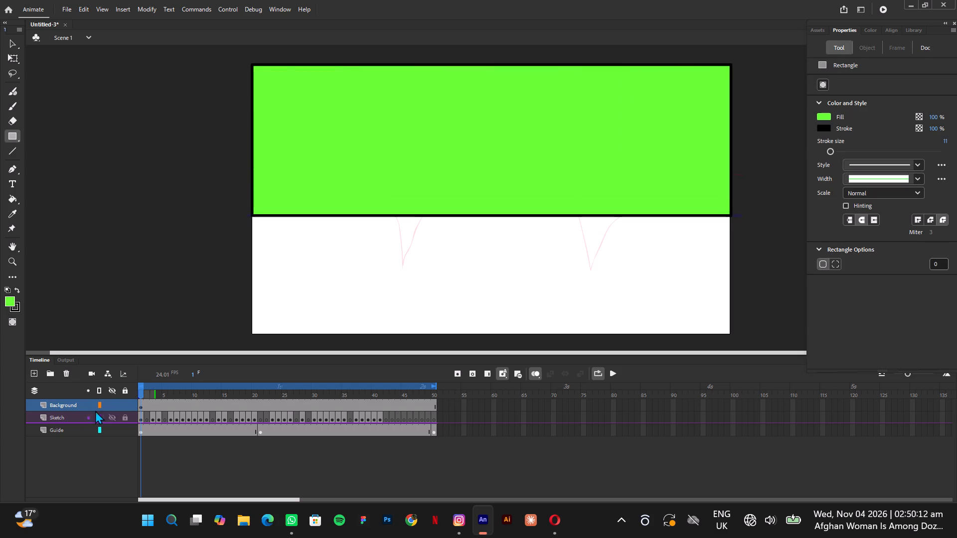
Draw a golden-yellow, black-outlined rectangle from the green rectangle's lower-left corner to the stage's bottom-right corner.
right_click(5, 297)
left_click(10, 302)
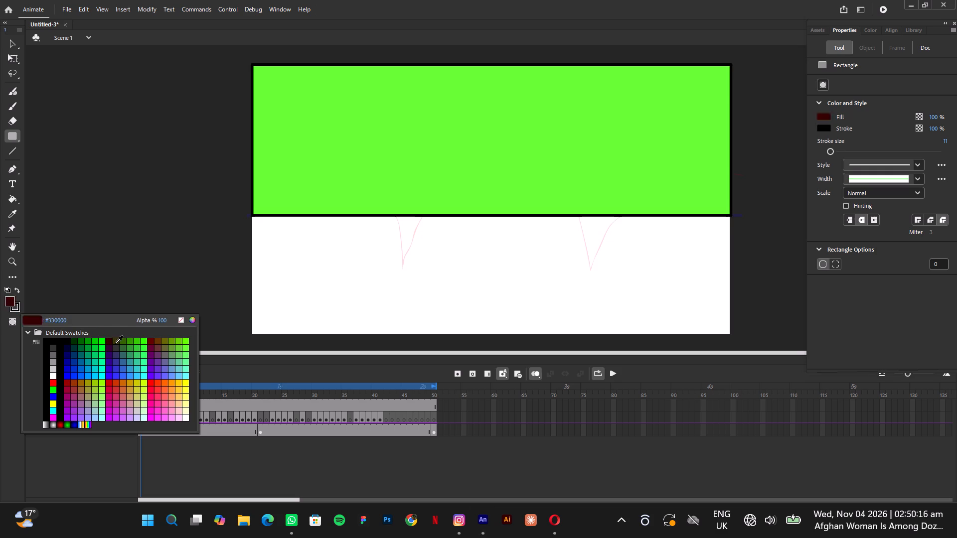
left_click(178, 387)
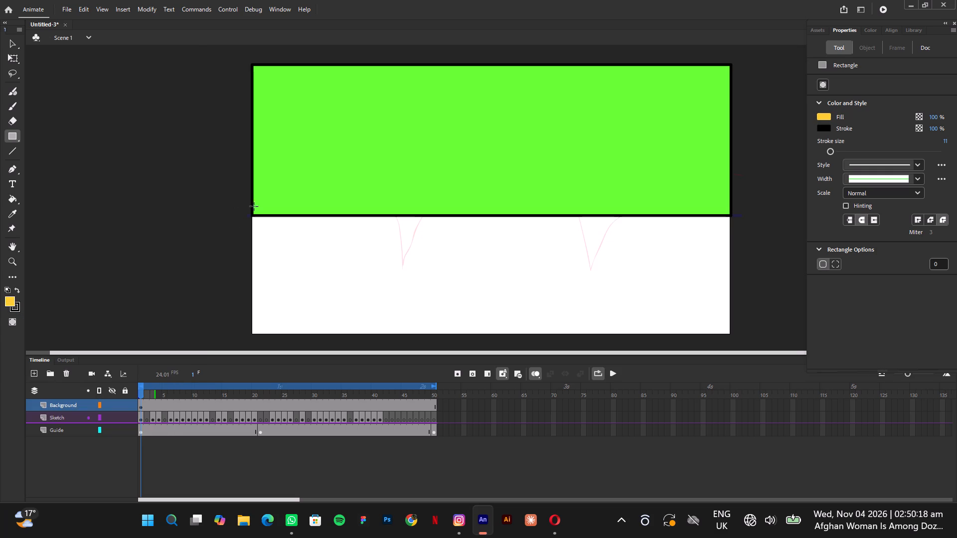
left_click_drag(253, 215, 581, 313)
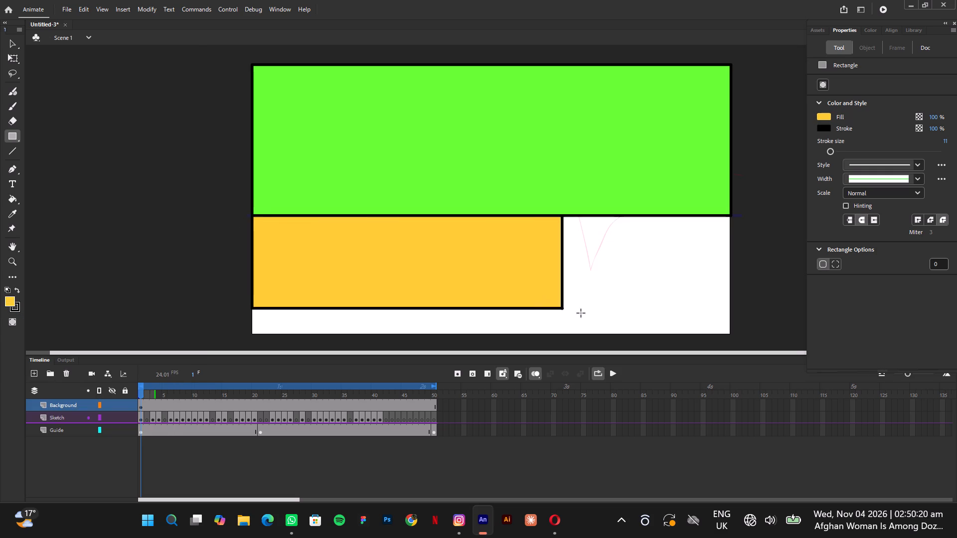
left_click_drag(581, 313, 726, 332)
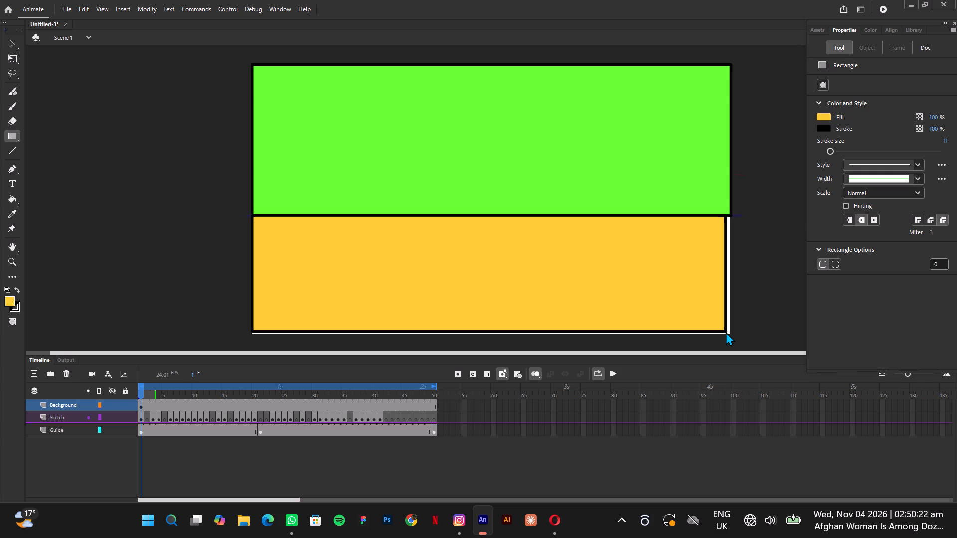
left_click_drag(726, 332, 729, 334)
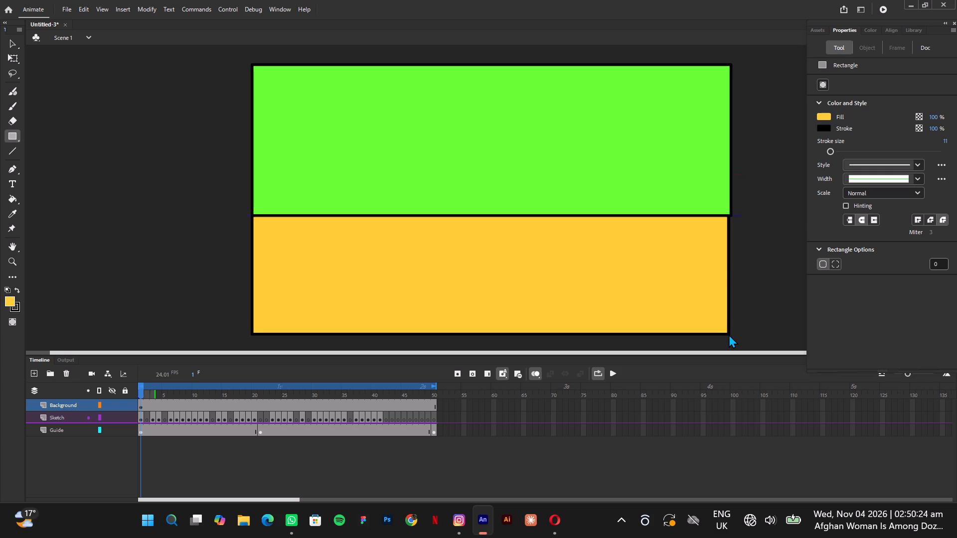
left_click_drag(729, 334, 731, 334)
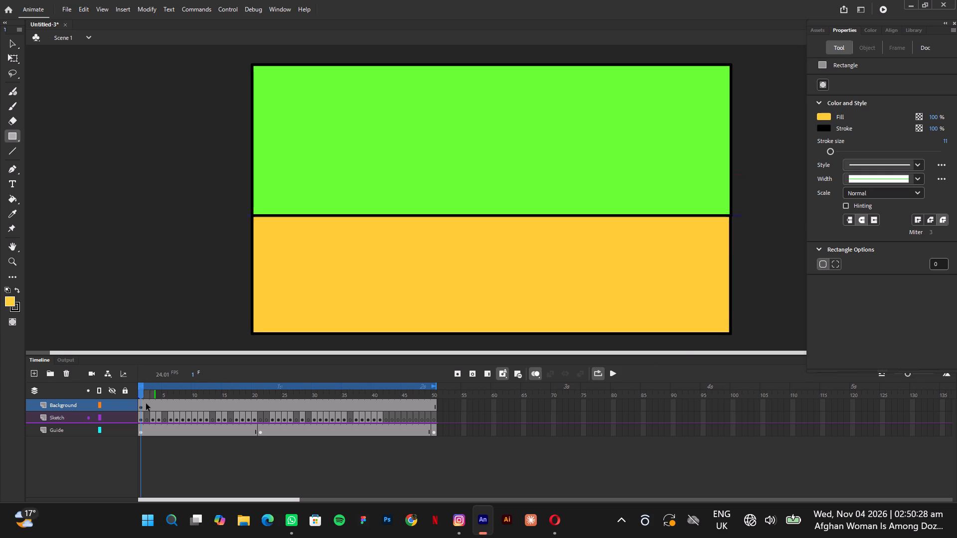
Move the Sketch layer above the Background layer.
left_click(245, 464)
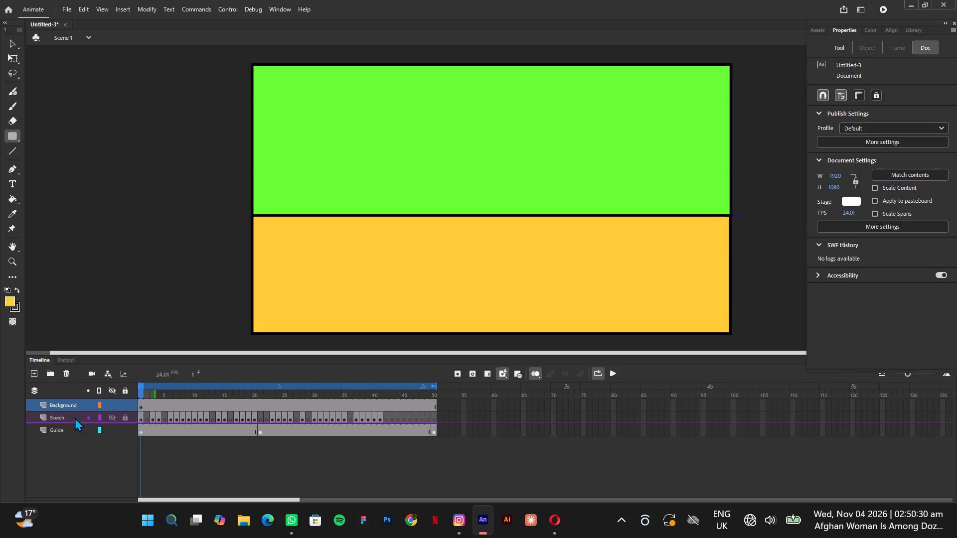
left_click_drag(75, 417, 76, 403)
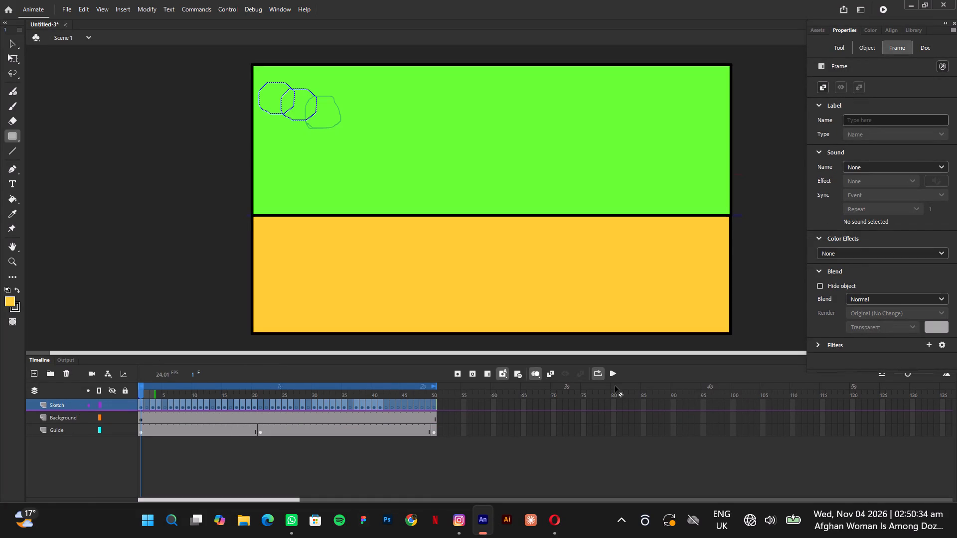
Apply an Alpha color effect of 30% to the Sketch layer's frames.
left_click(829, 254)
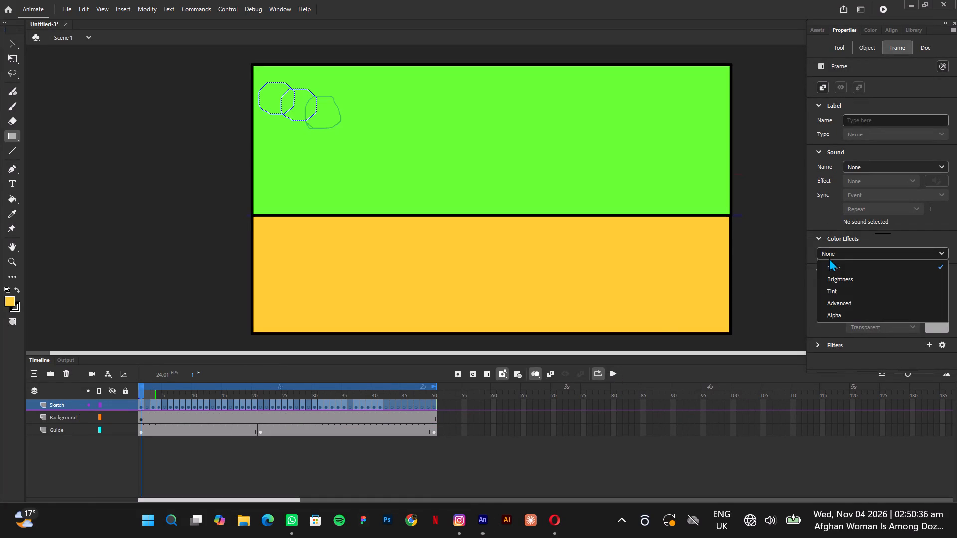
left_click(828, 315)
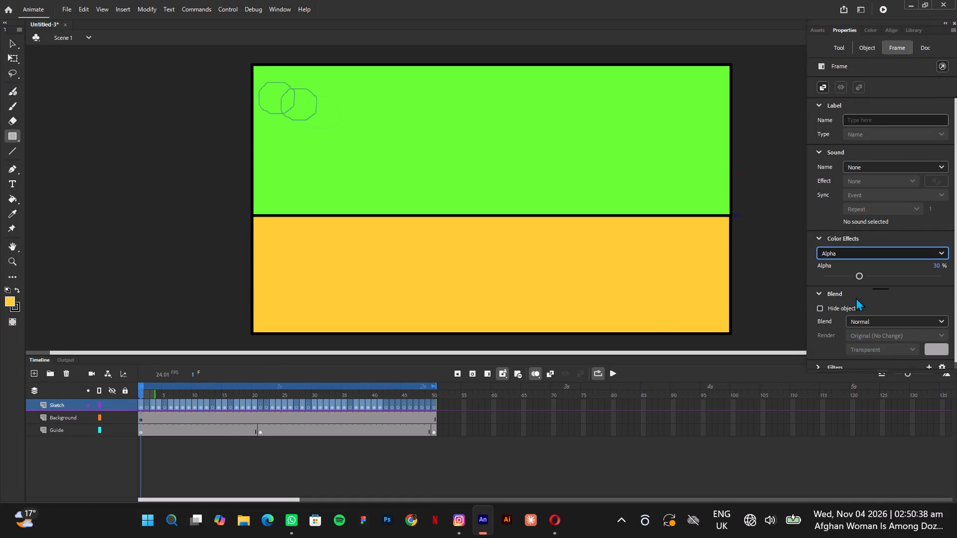
Play the timeline to preview the bouncing-ball sketch over the background, and stop playback.
left_click(614, 370)
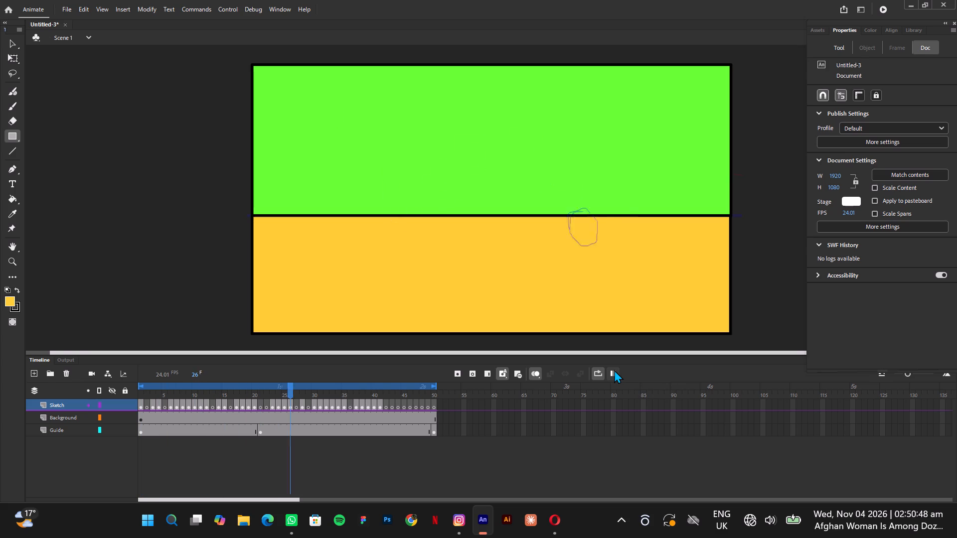
left_click(614, 370)
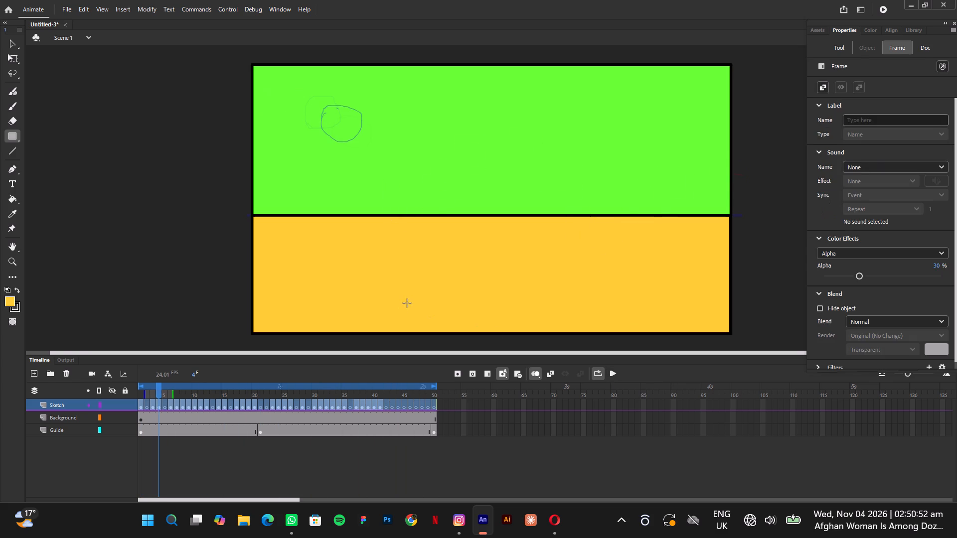
Return to frame 1 and add a layer named Ball above the Sketch layer.
left_click_drag(158, 385, 122, 388)
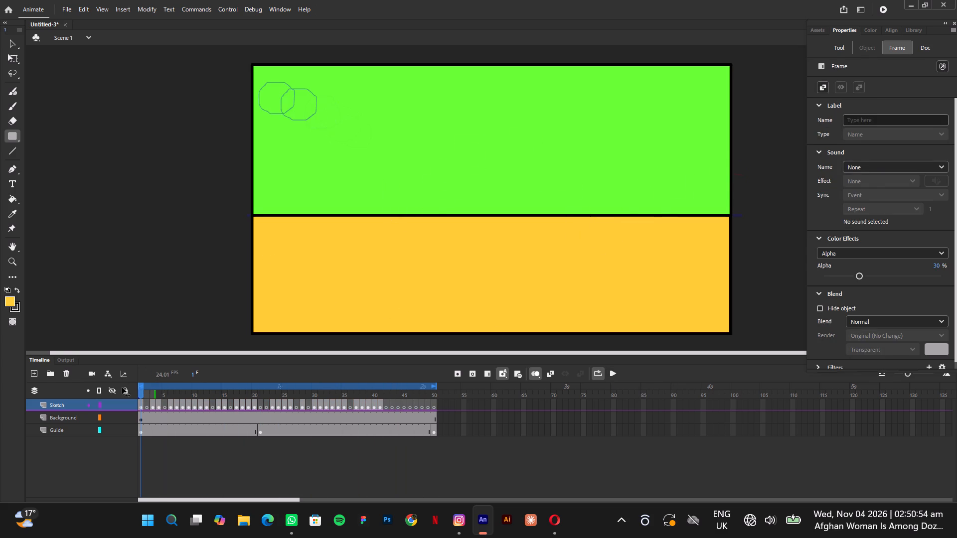
left_click_drag(122, 388, 117, 388)
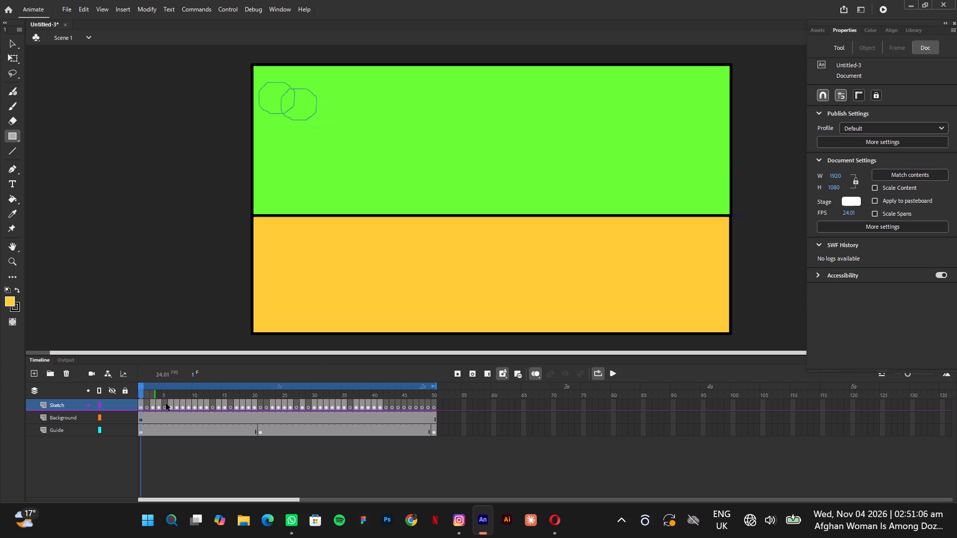
left_click(31, 375)
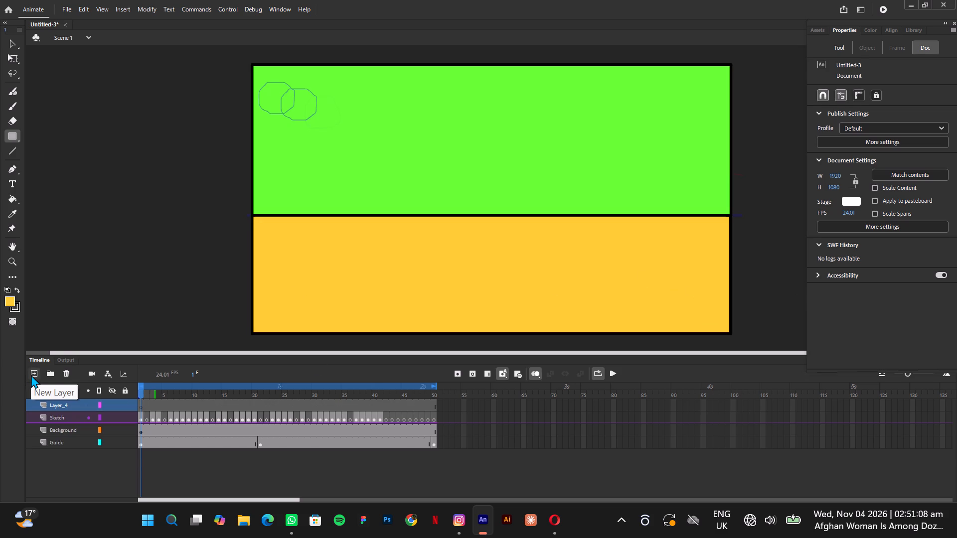
double_click(57, 403)
key("BackSpace")
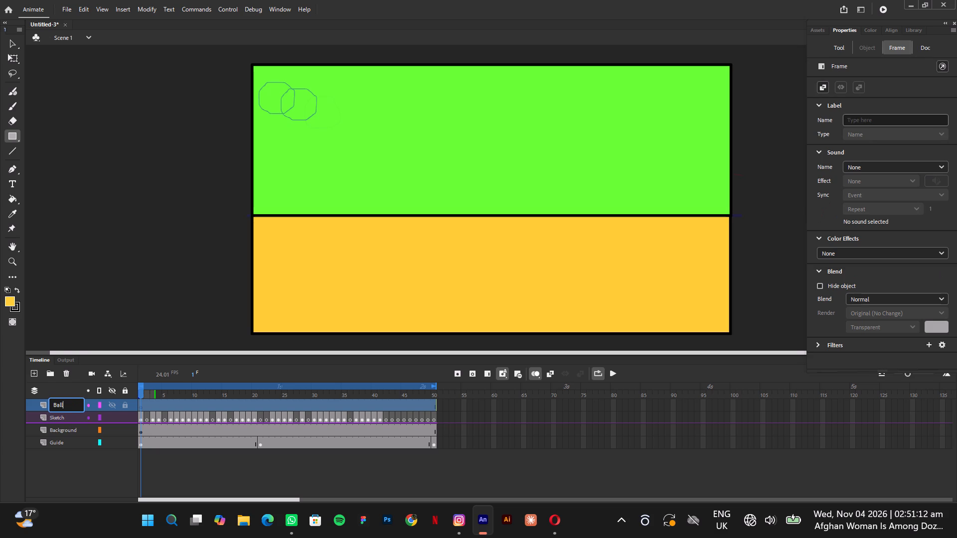
key("Return")
Convert all 50 frames of the Ball layer to blank keyframes.
right_click(155, 403)
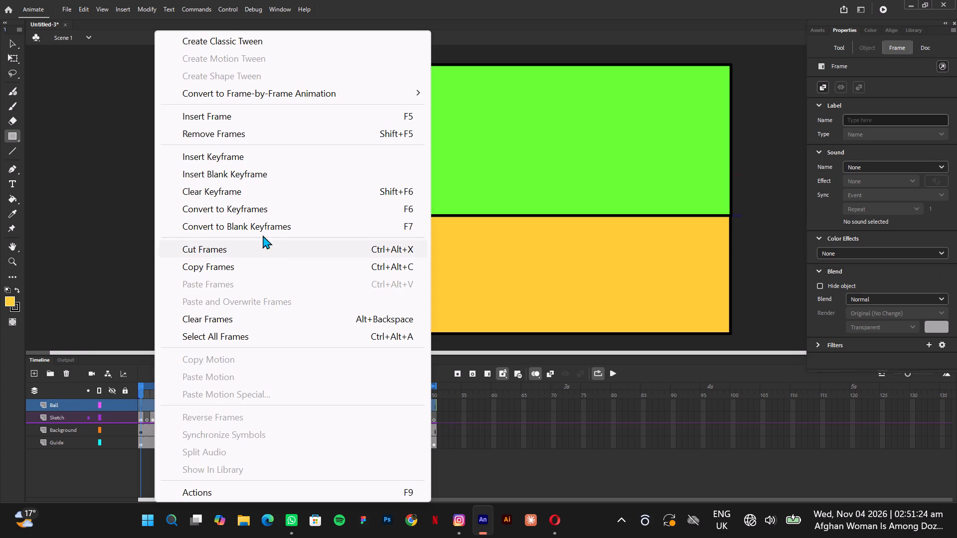
left_click(271, 219)
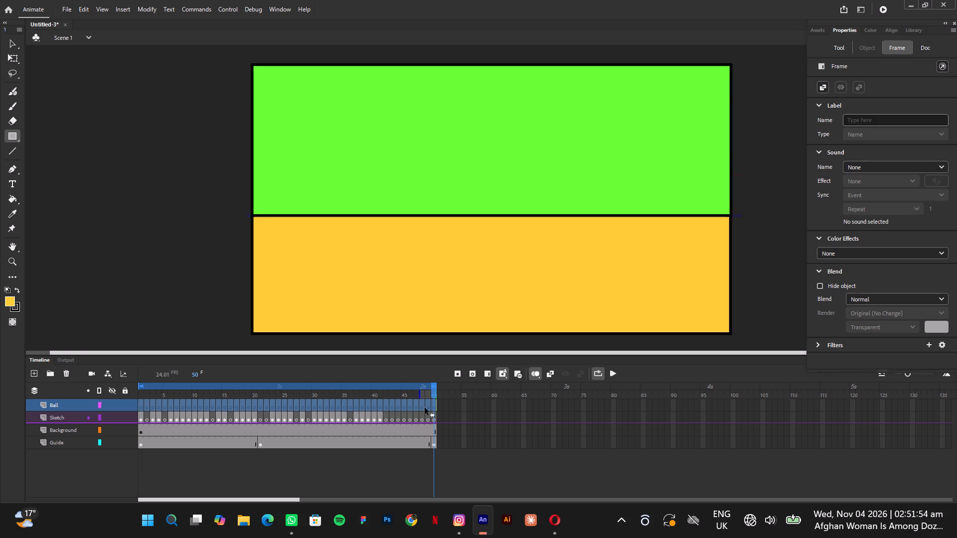
Go back to frame 1 and set up the Oval tool with a pure blue fill for the Ball layer.
left_click_drag(432, 393, 114, 395)
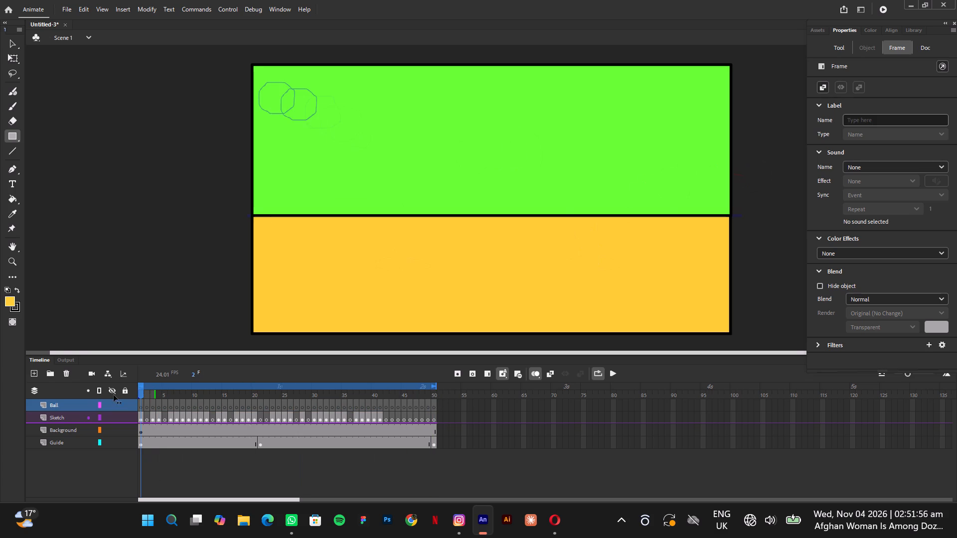
left_click_drag(114, 395, 106, 393)
left_click(84, 478)
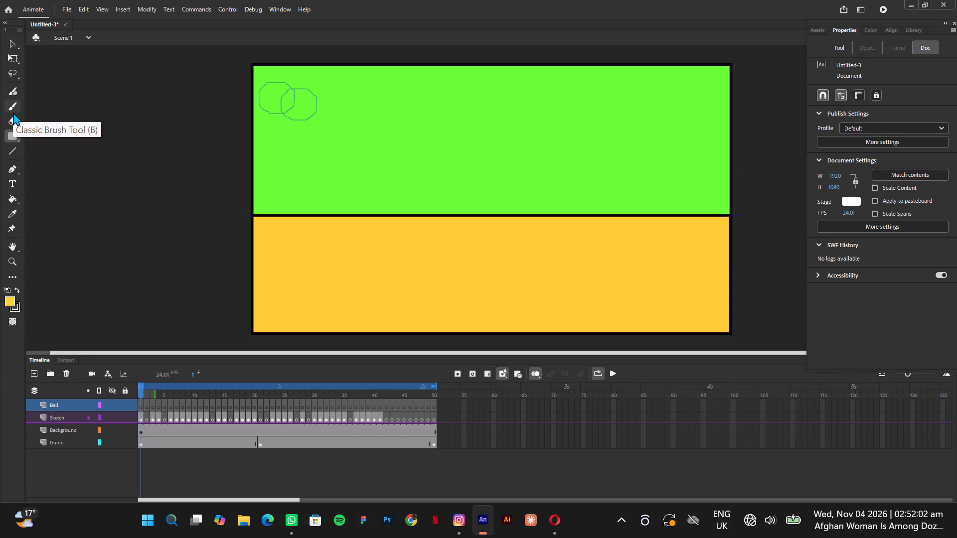
right_click(15, 134)
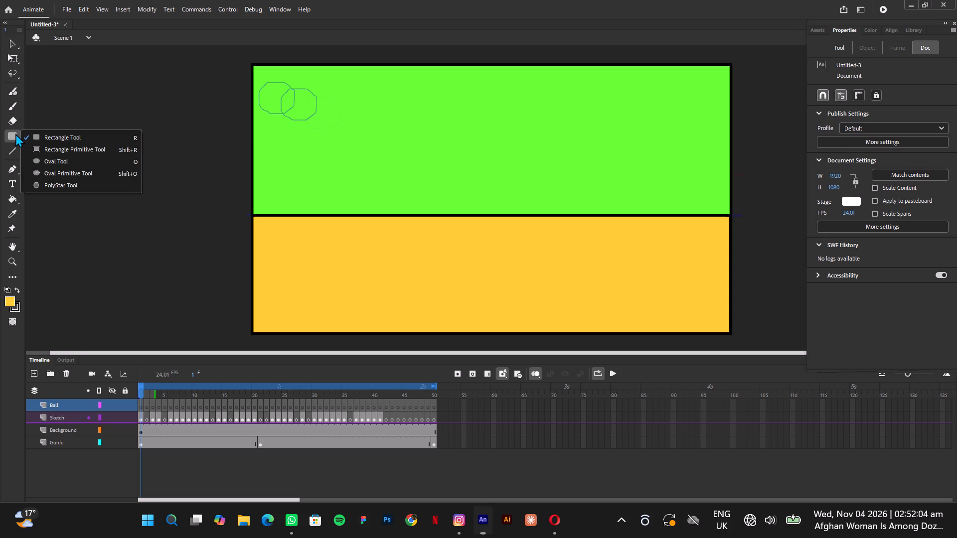
left_click(38, 158)
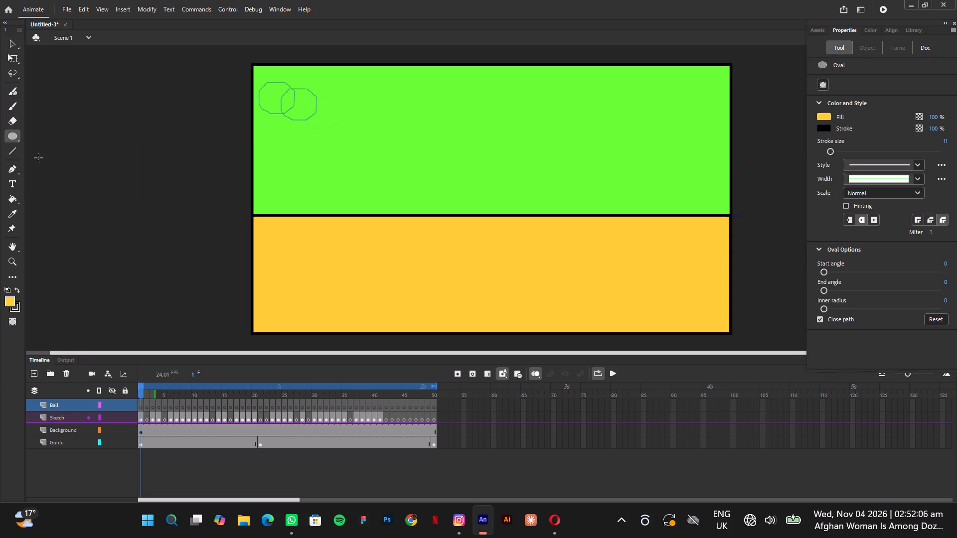
left_click(5, 302)
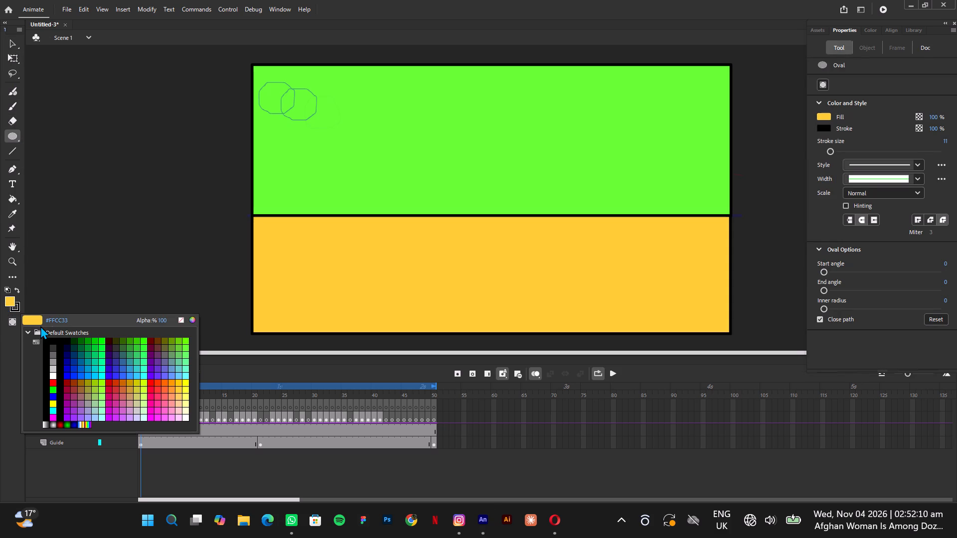
left_click(53, 397)
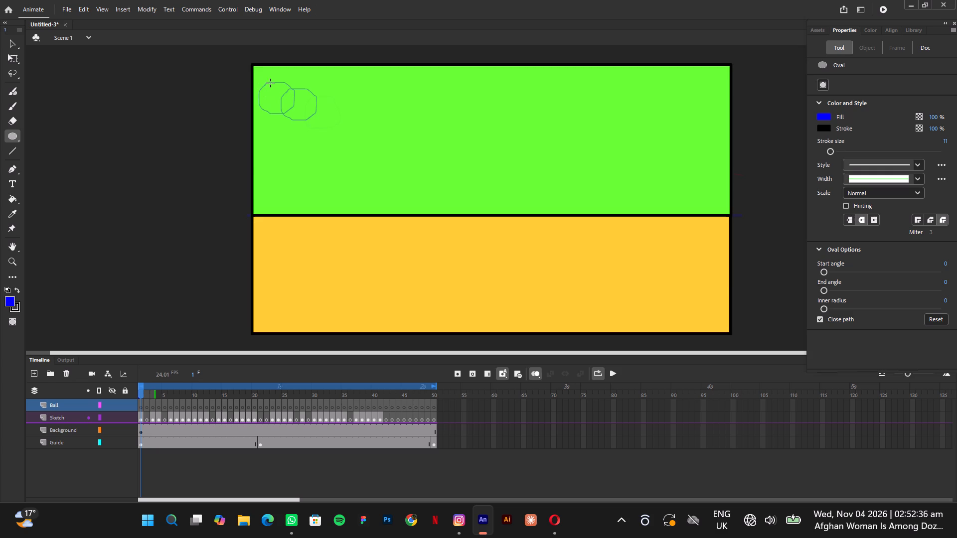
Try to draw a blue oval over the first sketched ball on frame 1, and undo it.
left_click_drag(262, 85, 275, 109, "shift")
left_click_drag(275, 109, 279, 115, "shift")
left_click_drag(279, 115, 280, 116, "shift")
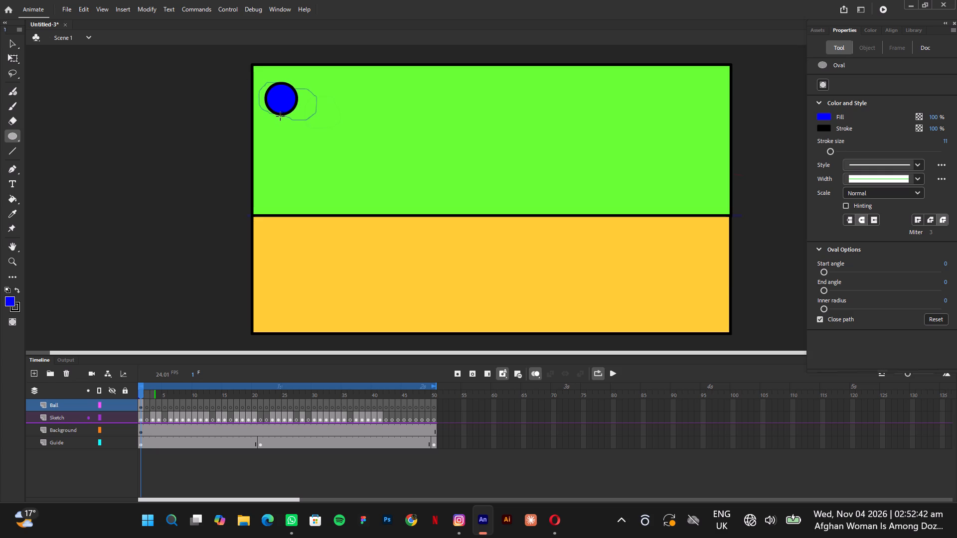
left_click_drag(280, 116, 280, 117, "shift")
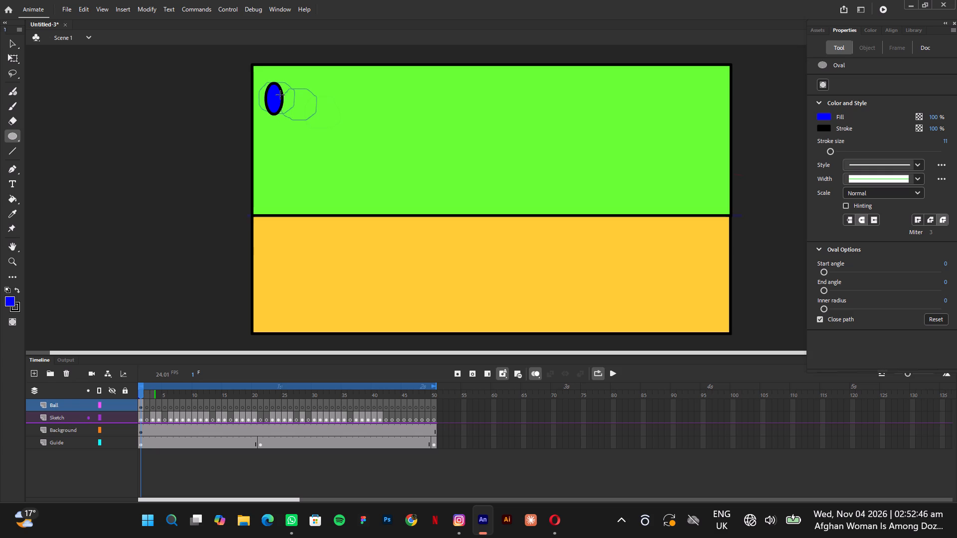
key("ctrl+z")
Draw a blue, black-outlined circle roughly the size of the first sketched ball over it on frame 1.
left_click_drag(260, 86, 305, 125, "shift")
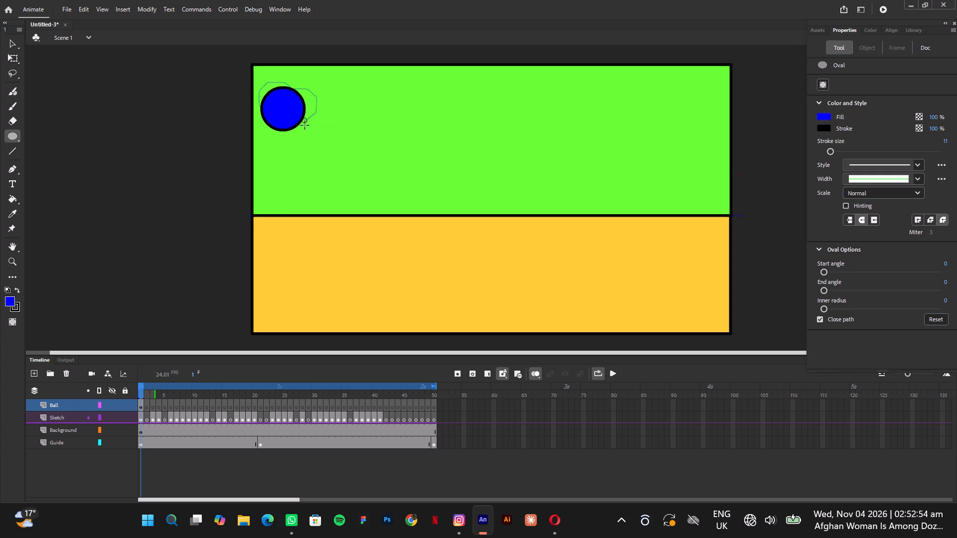
left_click_drag(305, 125, 299, 121, "shift")
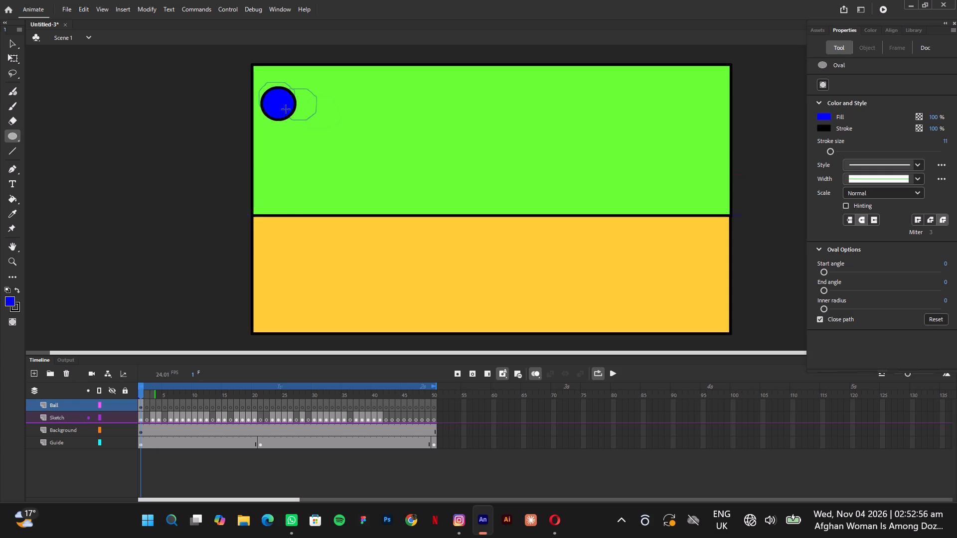
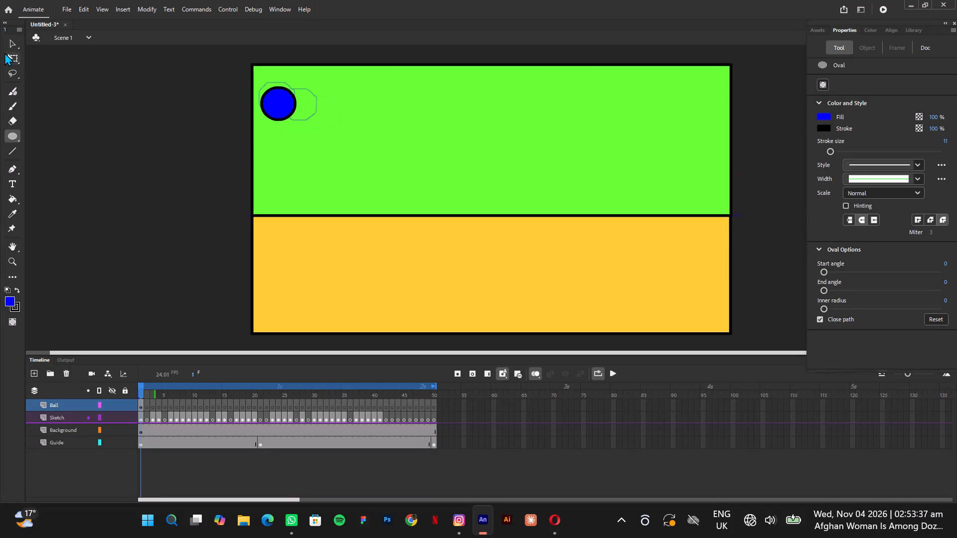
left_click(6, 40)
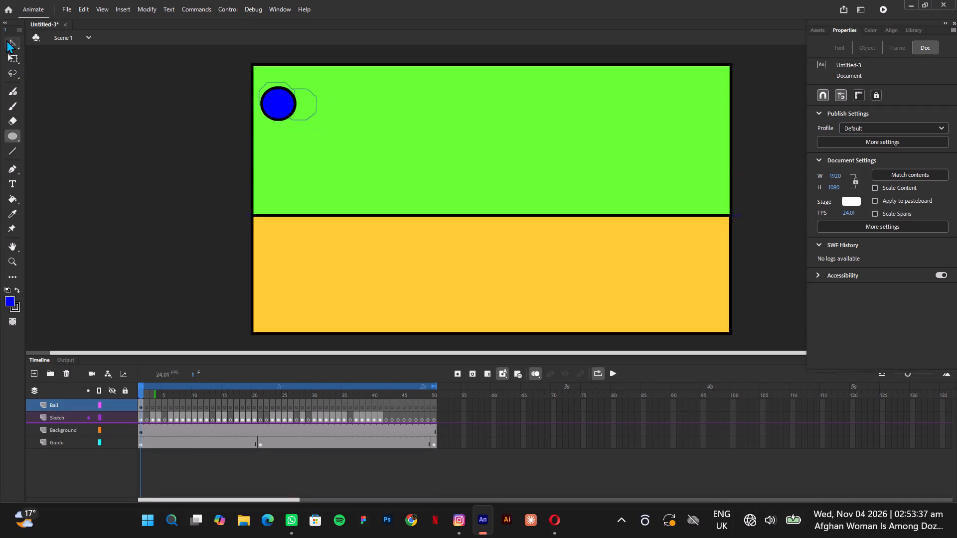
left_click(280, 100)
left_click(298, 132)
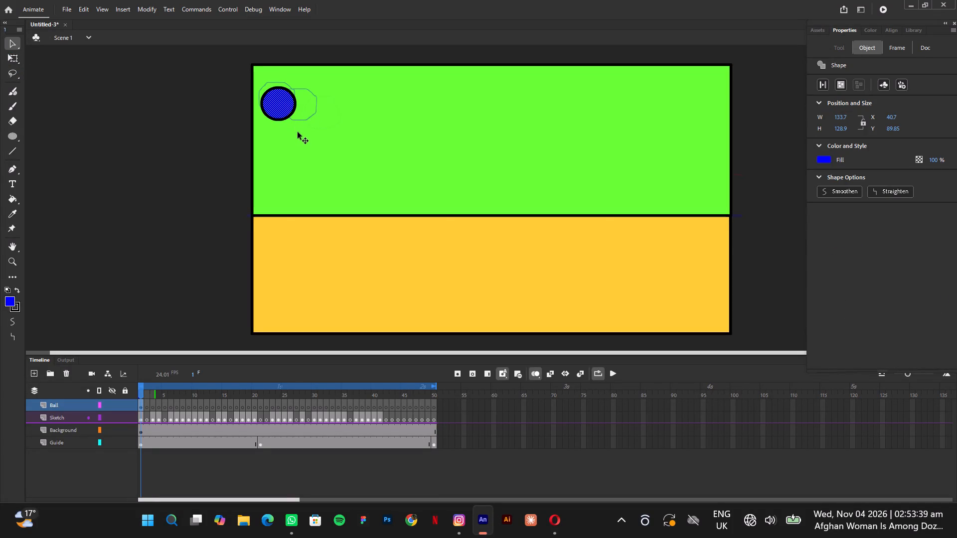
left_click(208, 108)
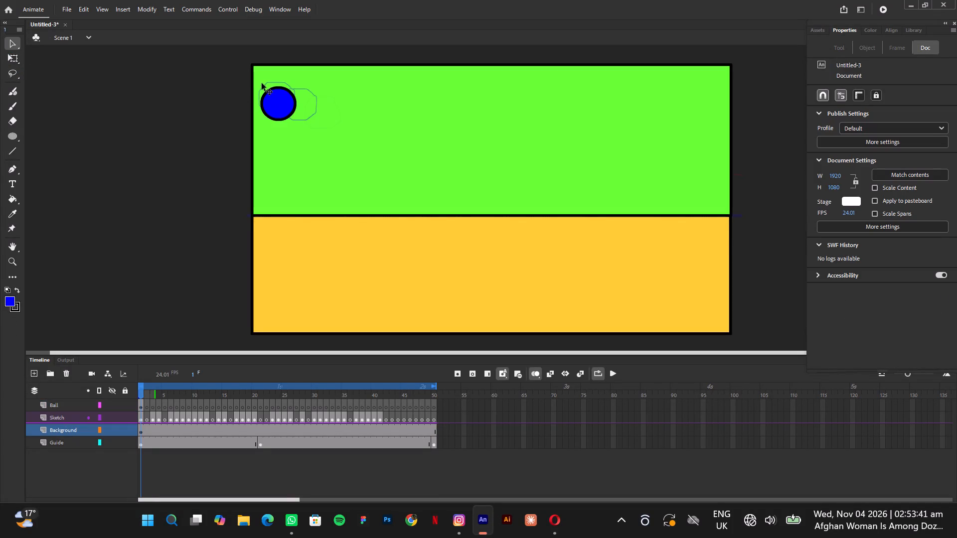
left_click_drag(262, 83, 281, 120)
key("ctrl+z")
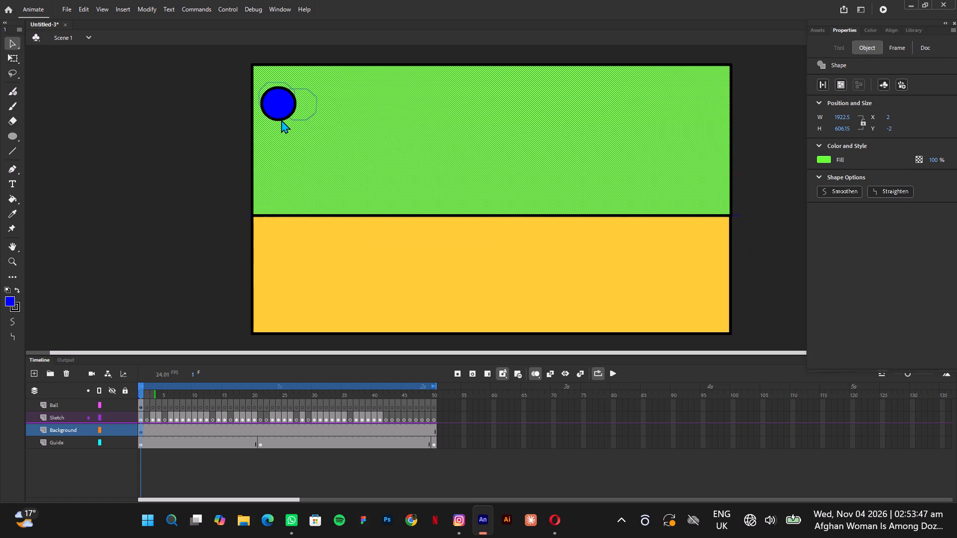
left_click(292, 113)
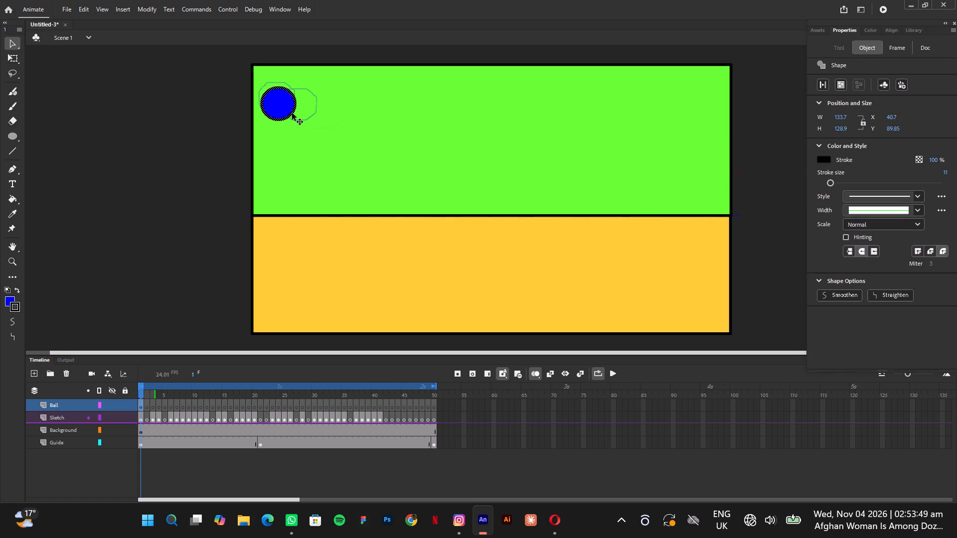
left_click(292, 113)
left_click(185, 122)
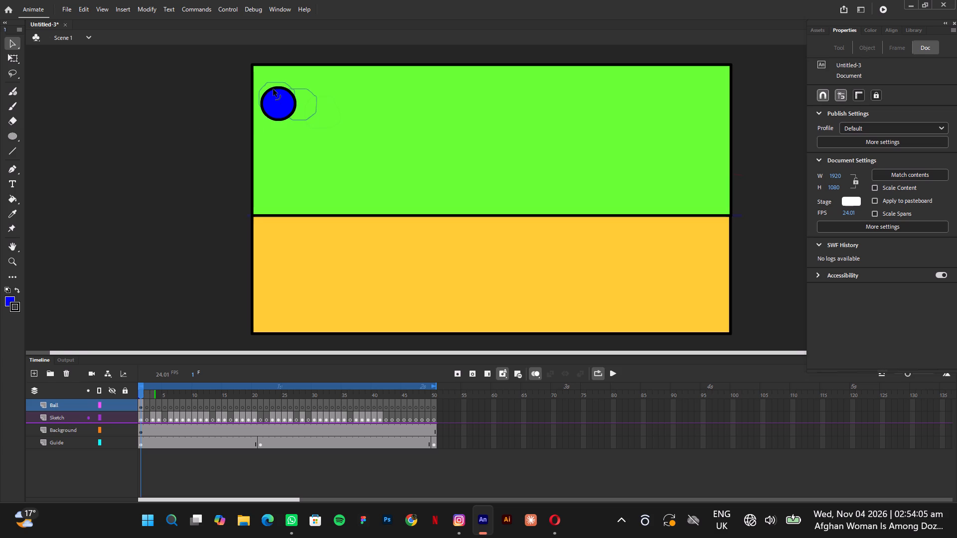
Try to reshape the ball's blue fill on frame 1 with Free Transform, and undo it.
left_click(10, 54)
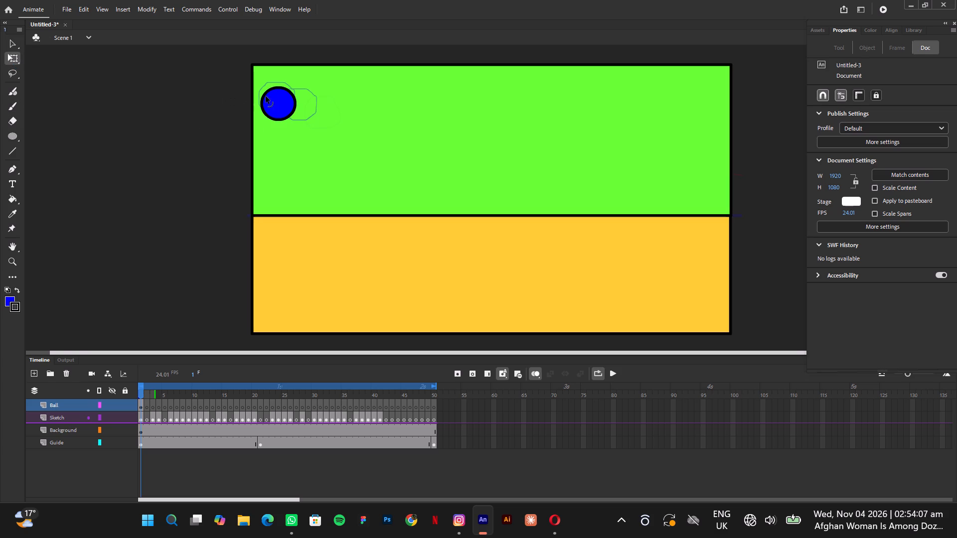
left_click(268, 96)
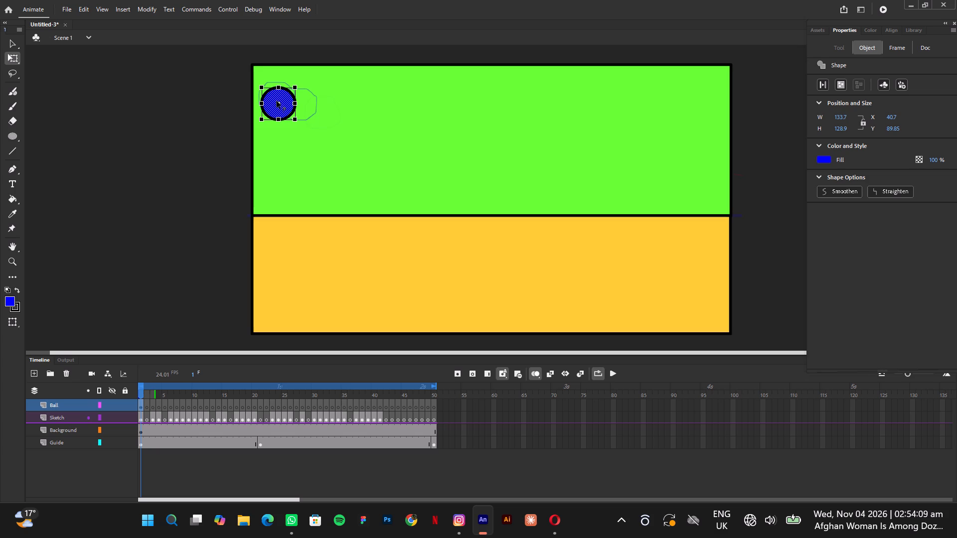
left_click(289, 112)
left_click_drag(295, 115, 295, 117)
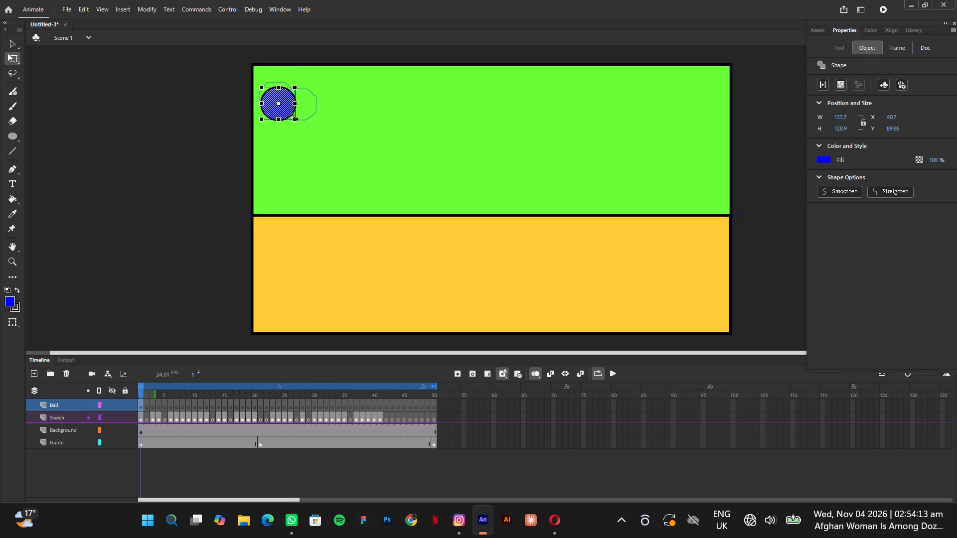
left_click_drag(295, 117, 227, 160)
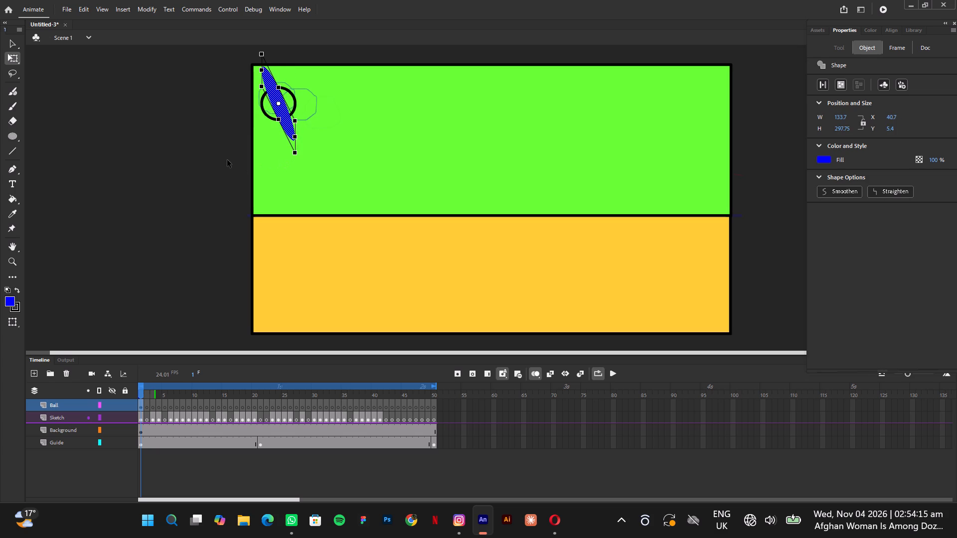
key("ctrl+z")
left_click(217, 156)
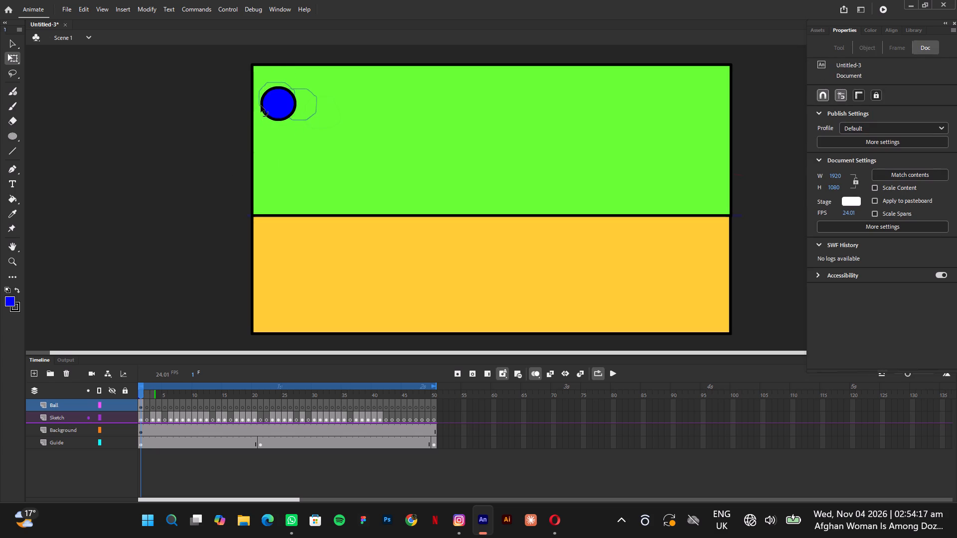
Select the ball's fill and outline together on frame 1 and move it up over the first sketched ball, to about X 37, Y 68.
left_click(261, 106)
left_click(281, 100)
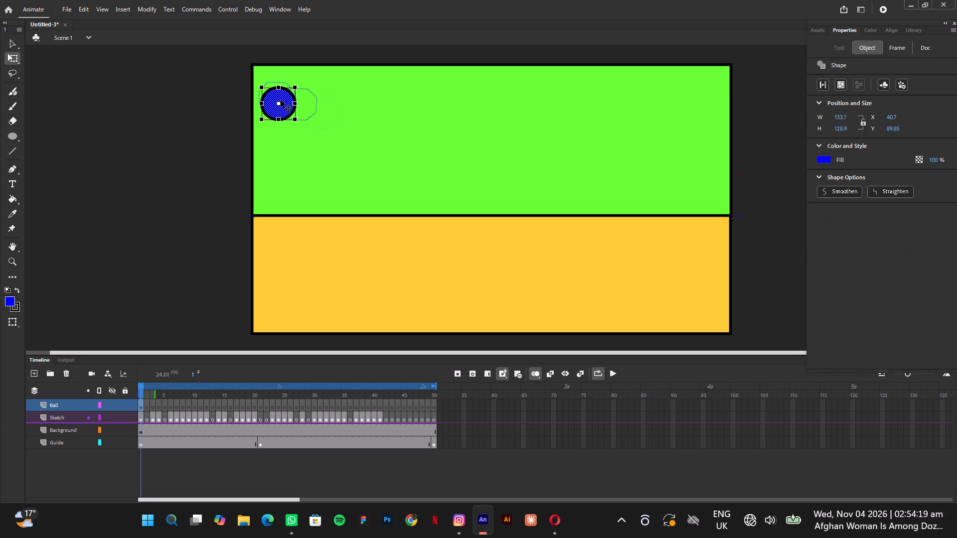
left_click(210, 126)
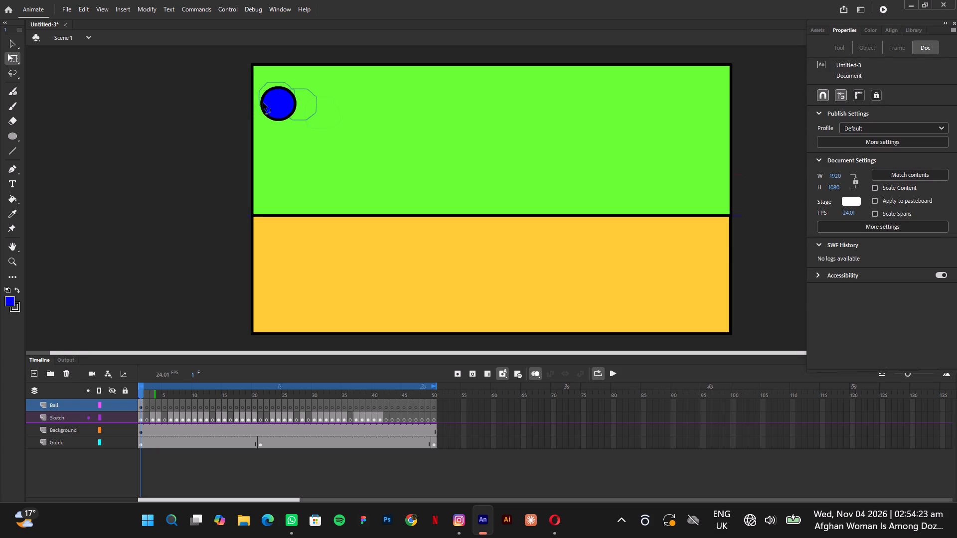
left_click(263, 103, "shift")
left_click(278, 106, "shift")
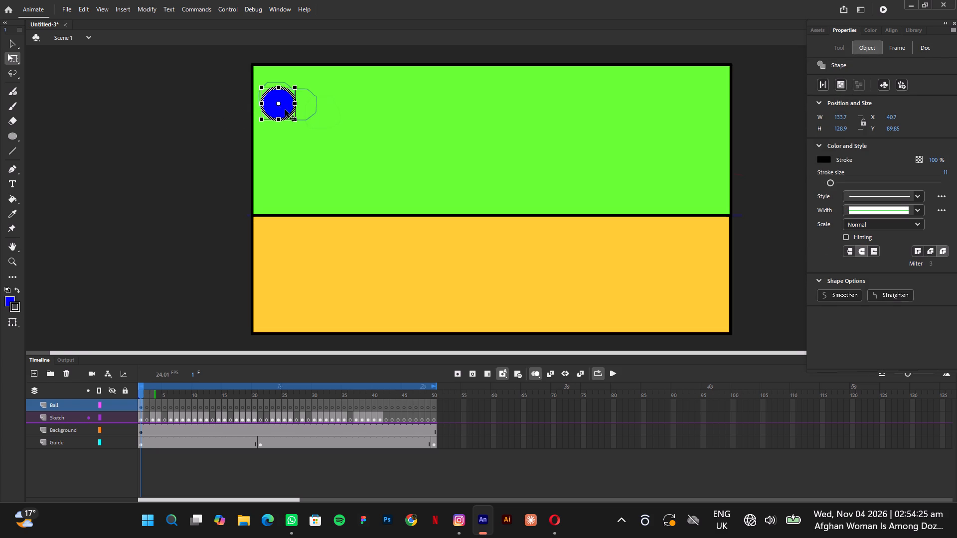
left_click(285, 110, "shift")
left_click(285, 112)
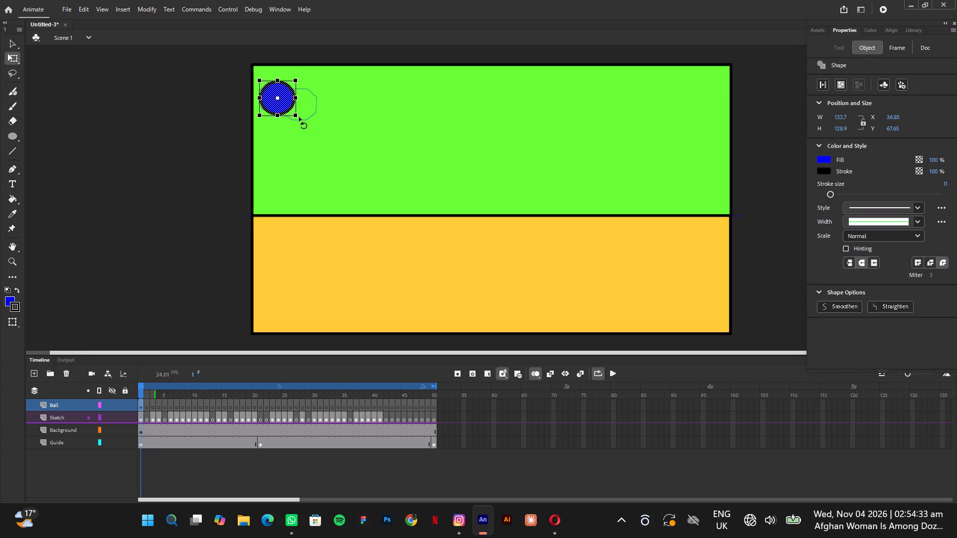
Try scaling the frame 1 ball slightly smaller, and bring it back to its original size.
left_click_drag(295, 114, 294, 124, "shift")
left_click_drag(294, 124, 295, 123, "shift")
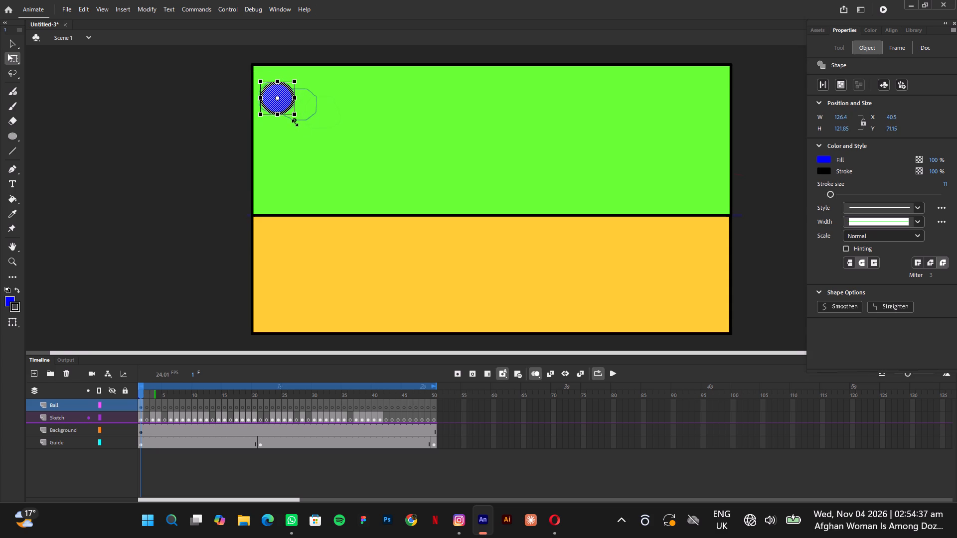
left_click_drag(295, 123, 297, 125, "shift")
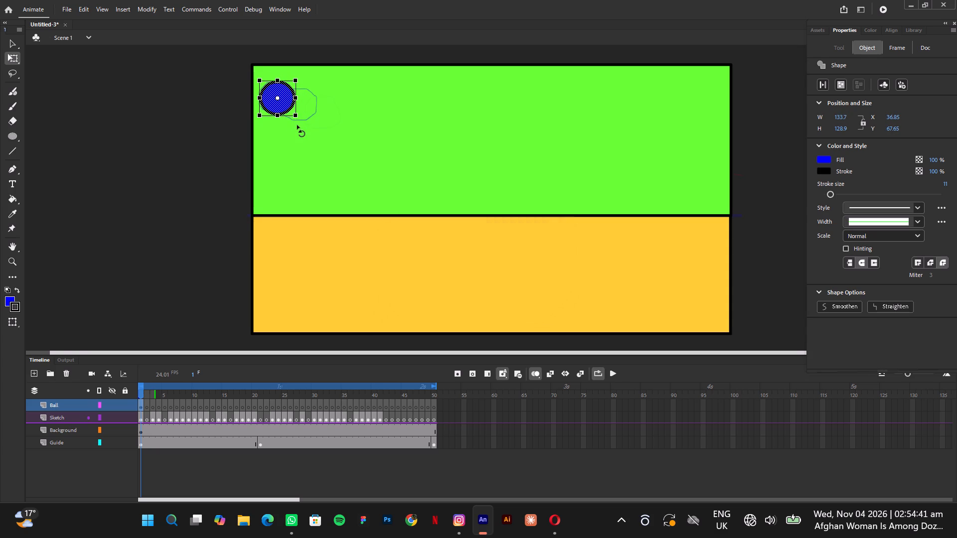
Copy the ball from frame 1 to frame 2 of the Ball layer and align it over the second sketched ball.
key("ctrl+c")
key("ctrl+c")
left_click(148, 405)
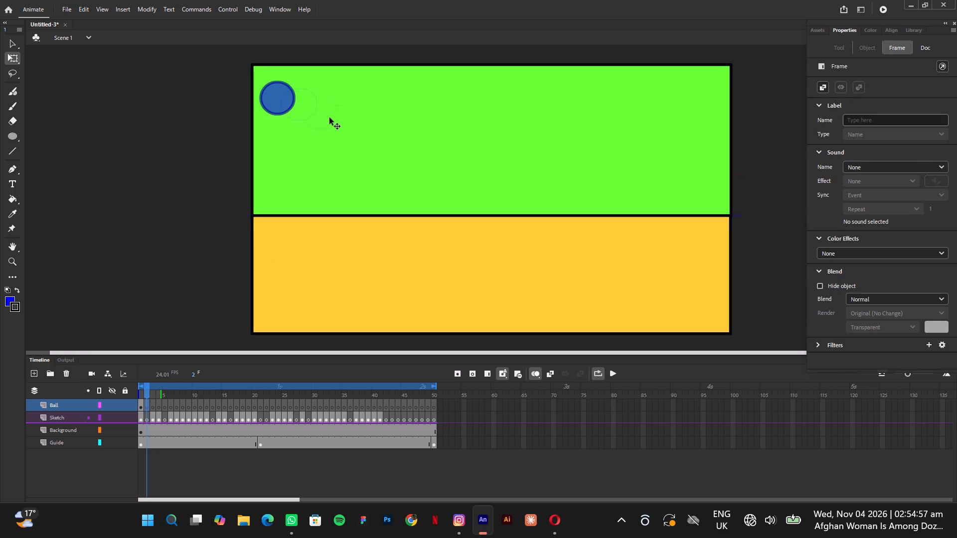
key("ctrl+v")
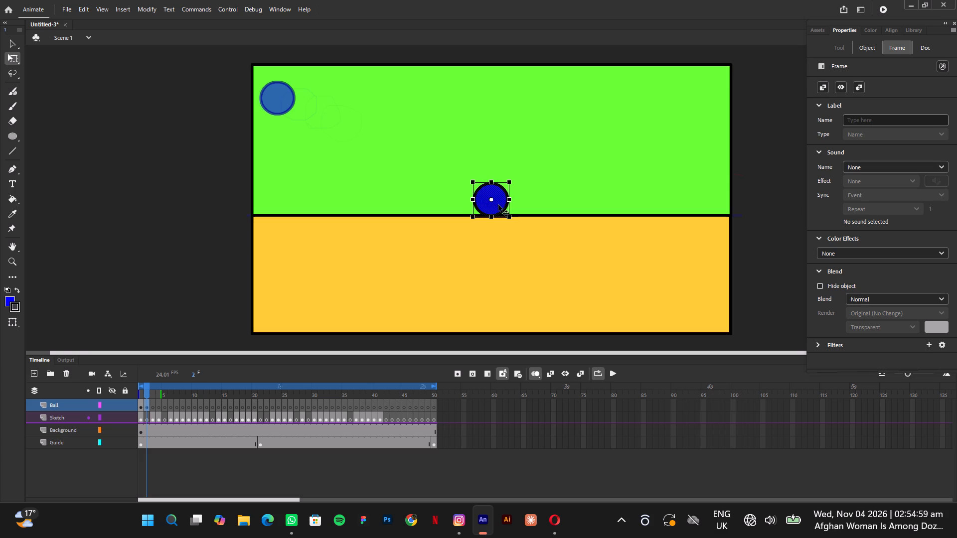
left_click_drag(501, 208, 316, 122)
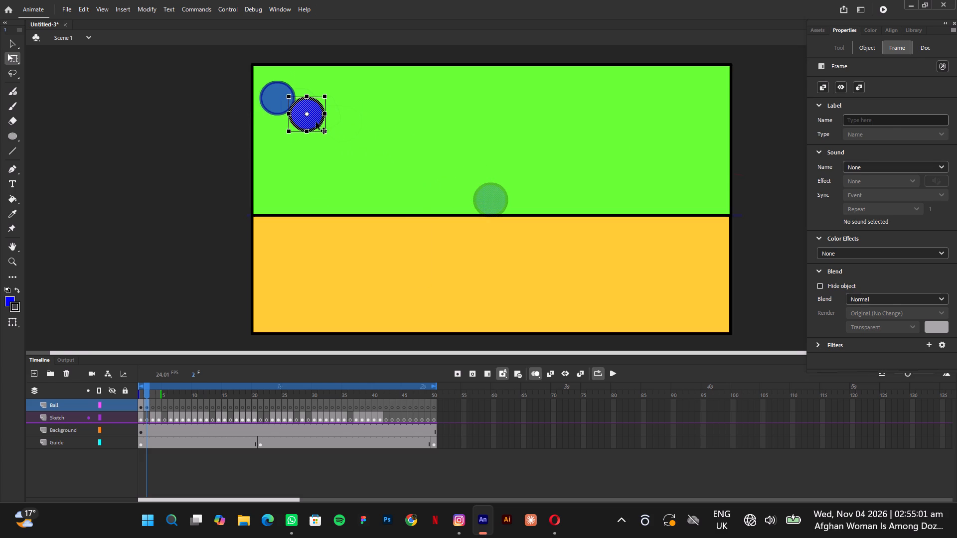
left_click_drag(316, 122, 309, 113)
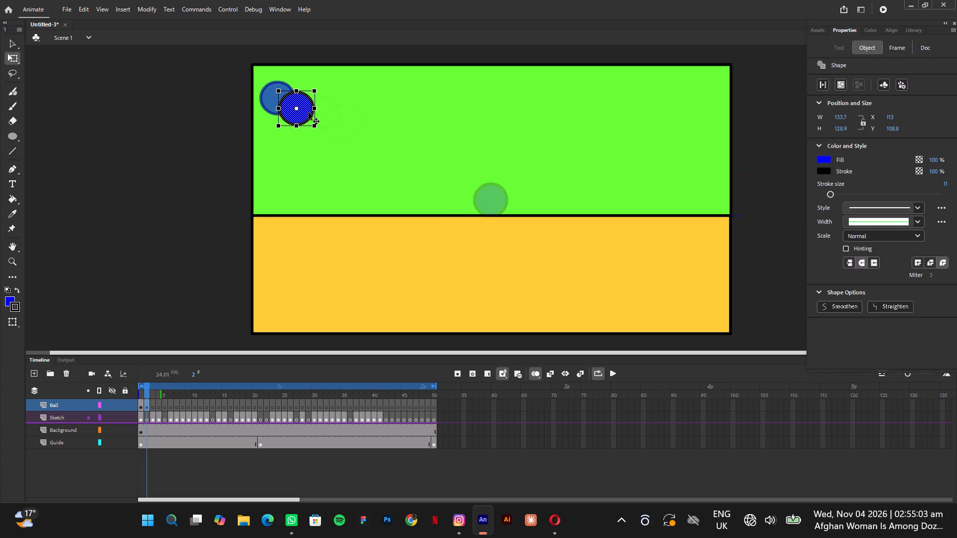
left_click_drag(309, 113, 309, 112)
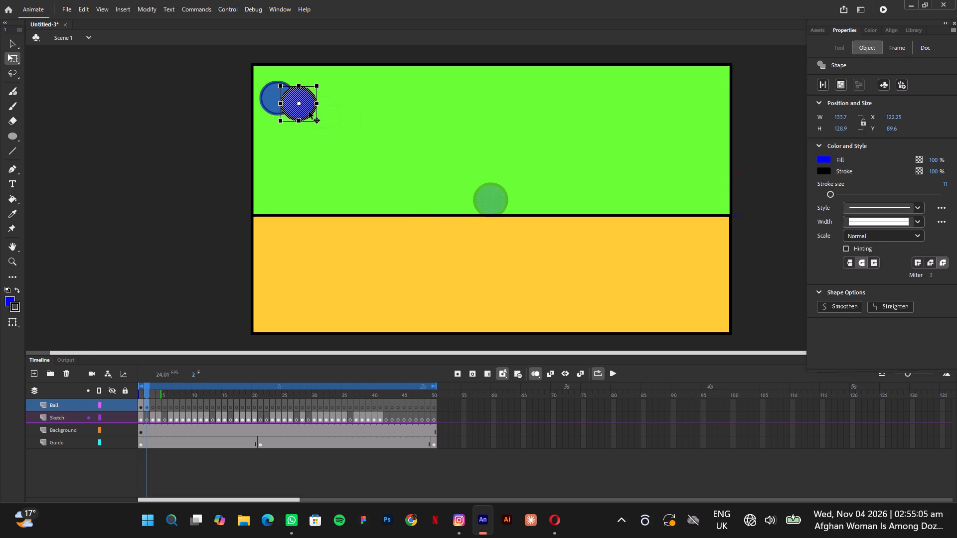
left_click_drag(309, 112, 310, 113)
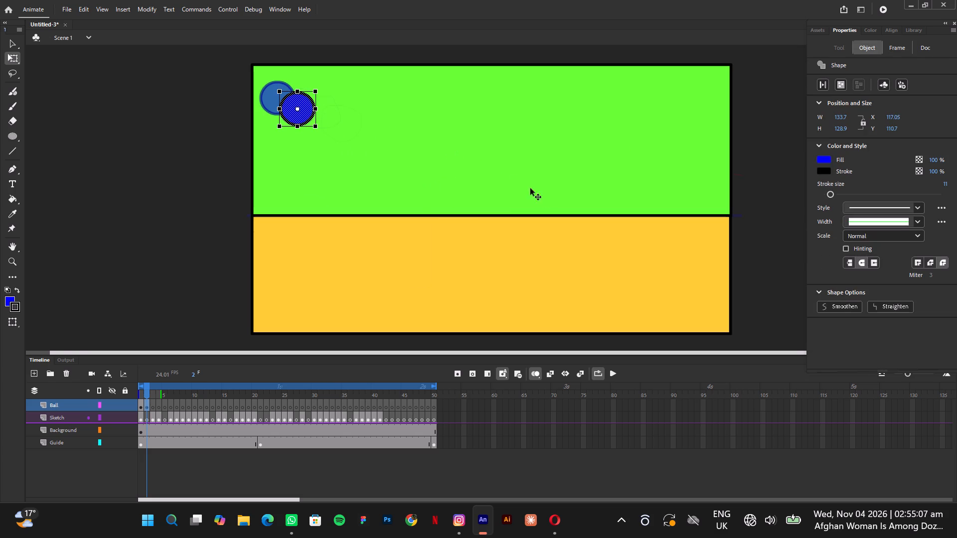
left_click(47, 234)
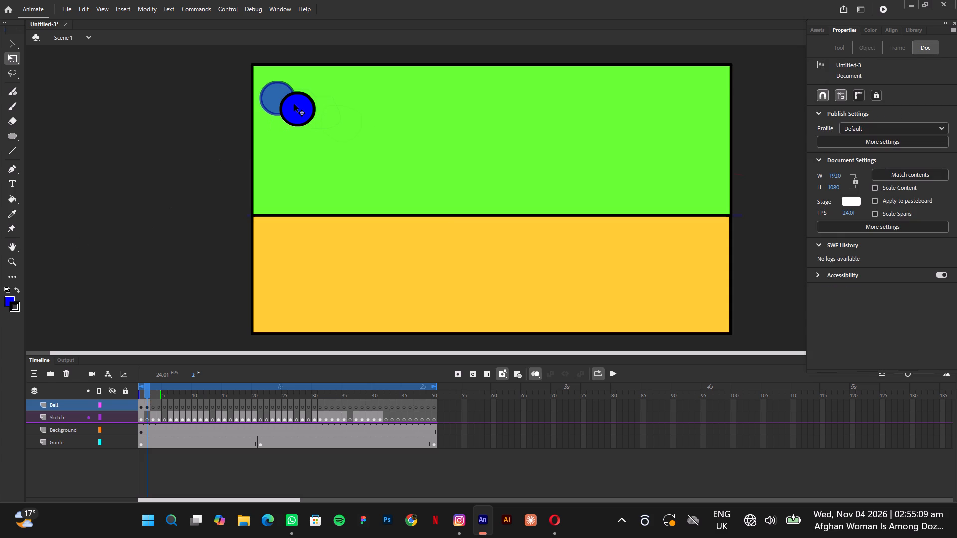
key("ctrl+z")
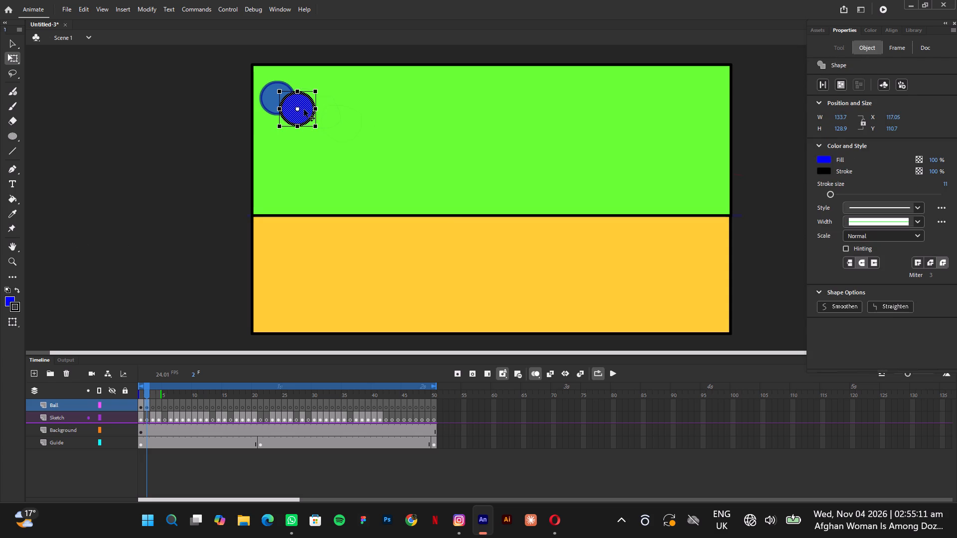
left_click(305, 111)
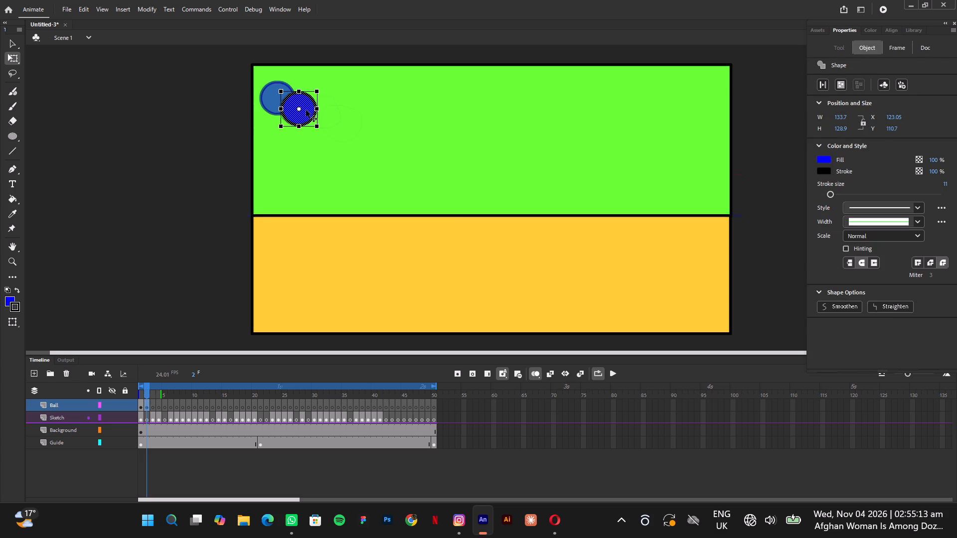
left_click(64, 244)
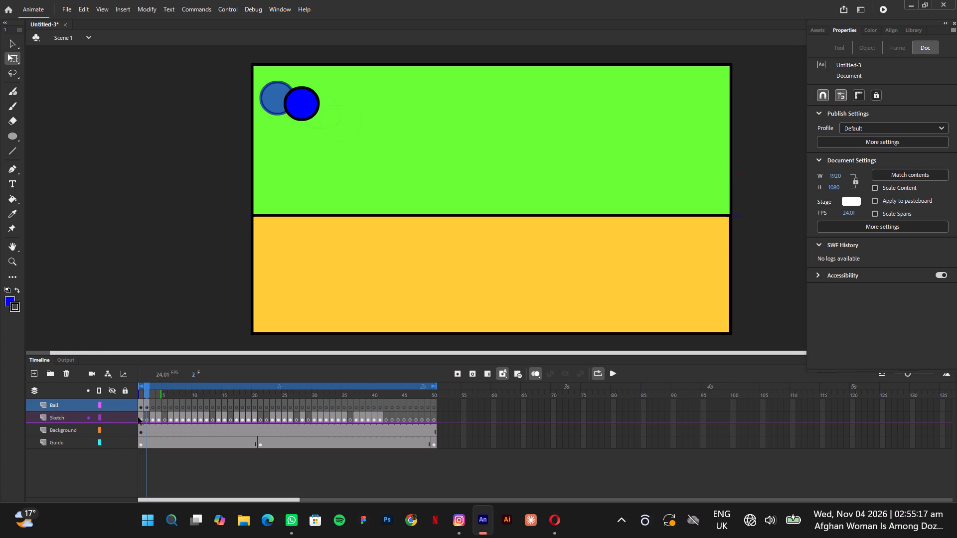
Paste the copied ball on frame 3 of the Ball layer and align it over that frame's sketched ball.
left_click(154, 404)
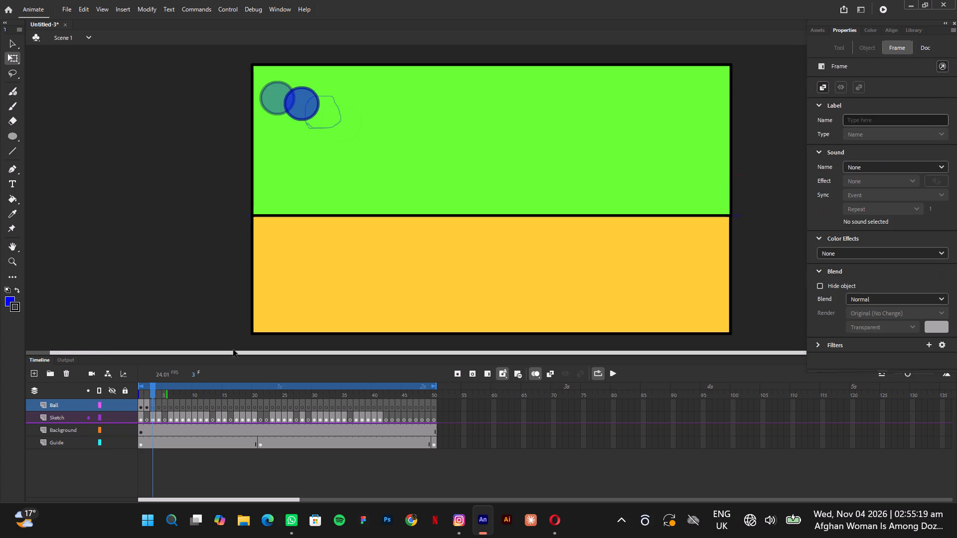
key("ctrl+v")
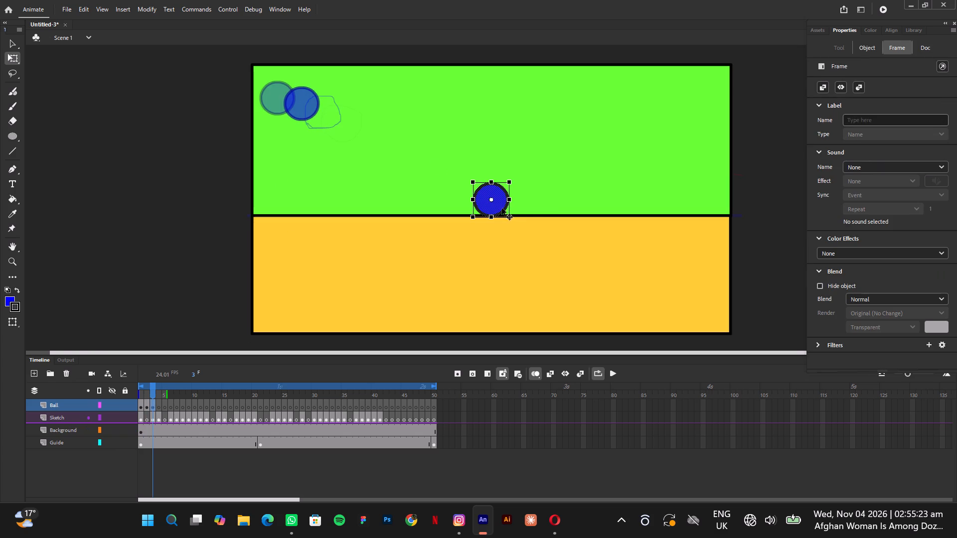
left_click_drag(497, 206, 328, 118)
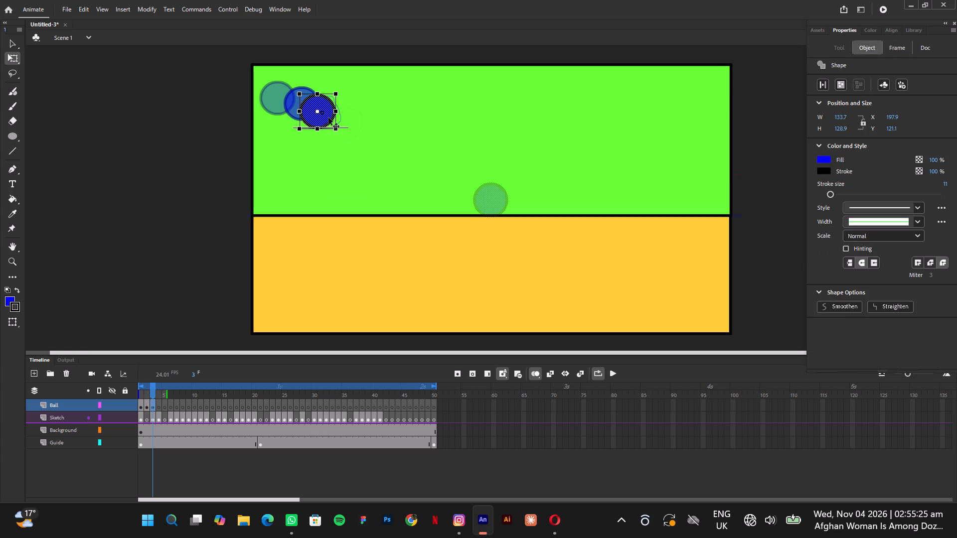
left_click_drag(328, 118, 331, 119)
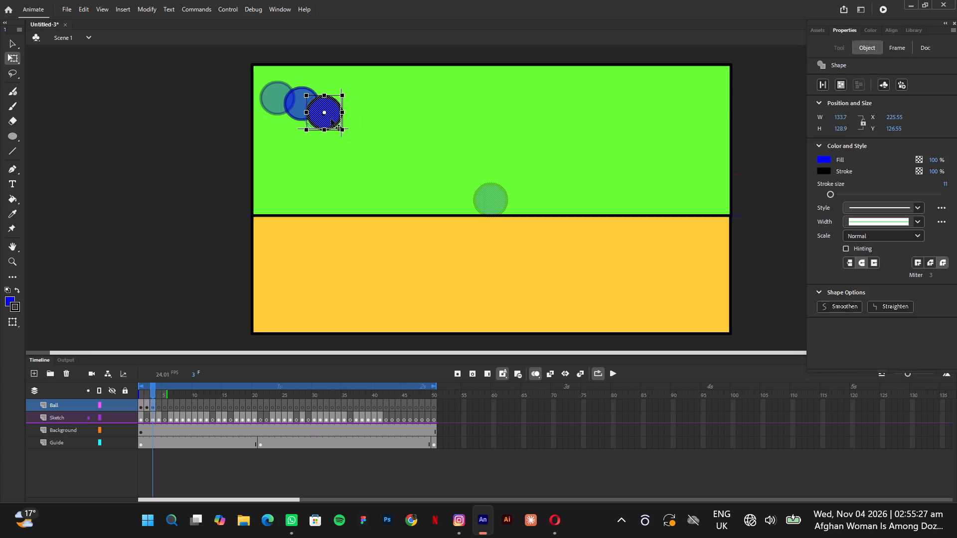
left_click_drag(331, 119, 329, 118)
left_click(110, 255)
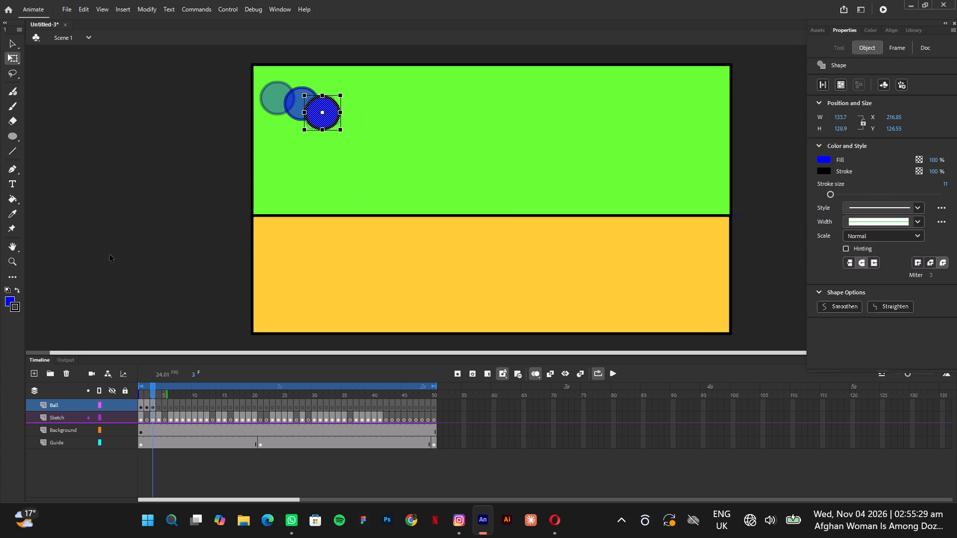
Paste the ball on frame 4 of the Ball layer and move it over the sketched outline, to about X 290, Y 177.
left_click(161, 406)
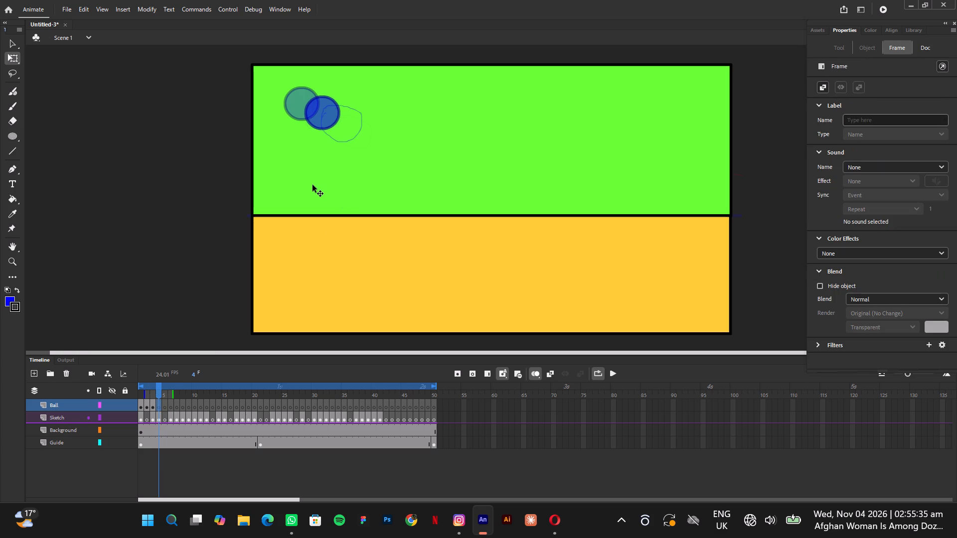
key("ctrl+v")
left_click_drag(499, 209, 386, 157)
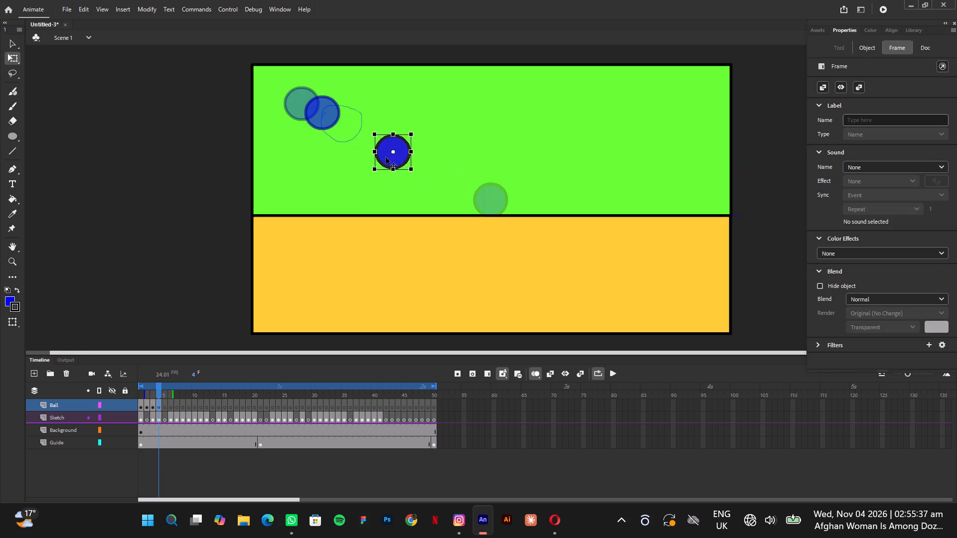
left_click_drag(386, 157, 349, 134)
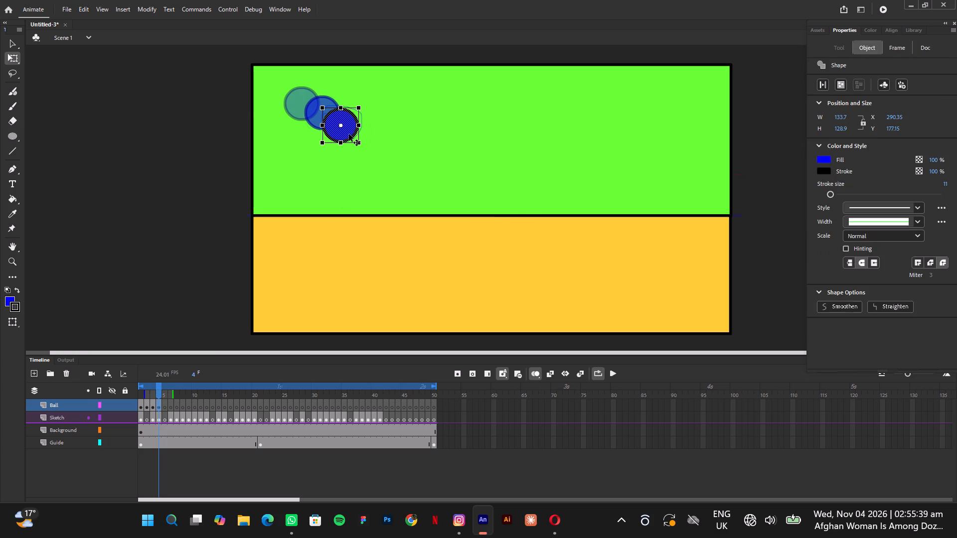
Stretch the frame 4 ball to about 144 × 157, slightly taller than wide, and rotate it counter-clockwise.
left_click(358, 143)
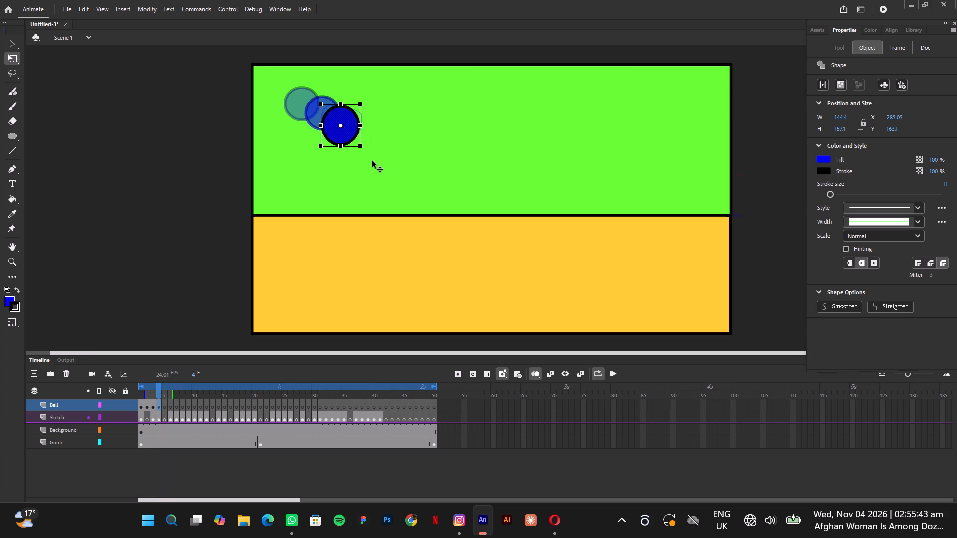
left_click_drag(362, 153, 371, 153)
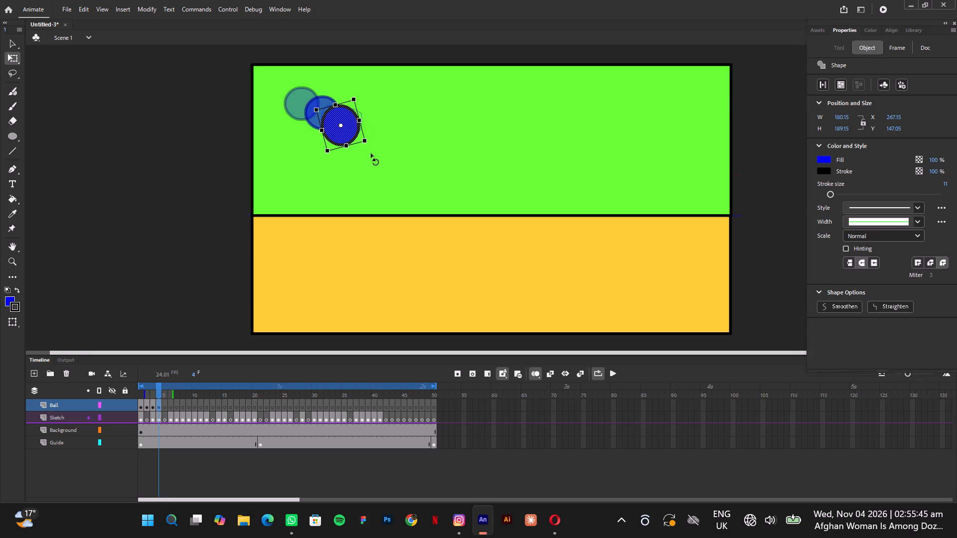
left_click_drag(371, 153, 381, 145)
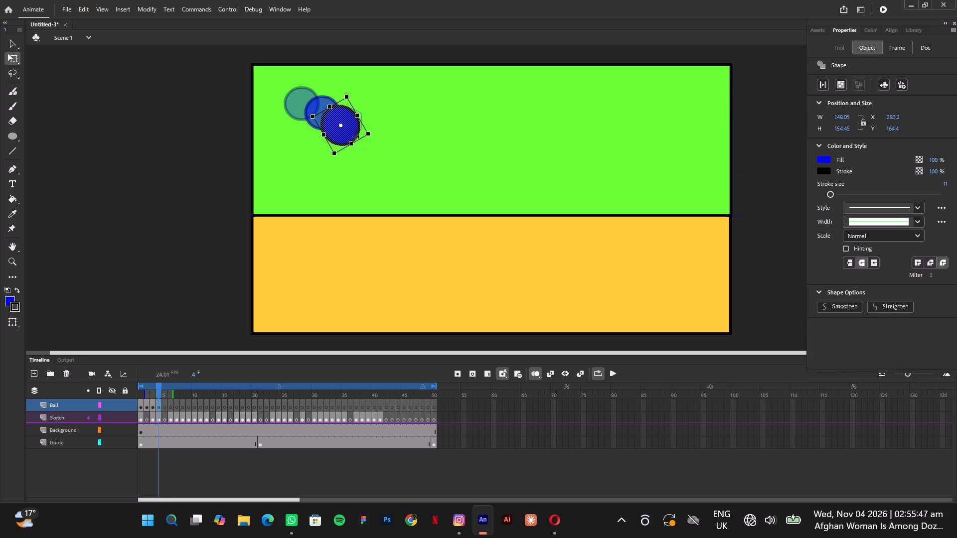
Reposition the stretched ball's fill and outline together on frame 4, at about X 281, Y 152.
left_click_drag(349, 131, 354, 128)
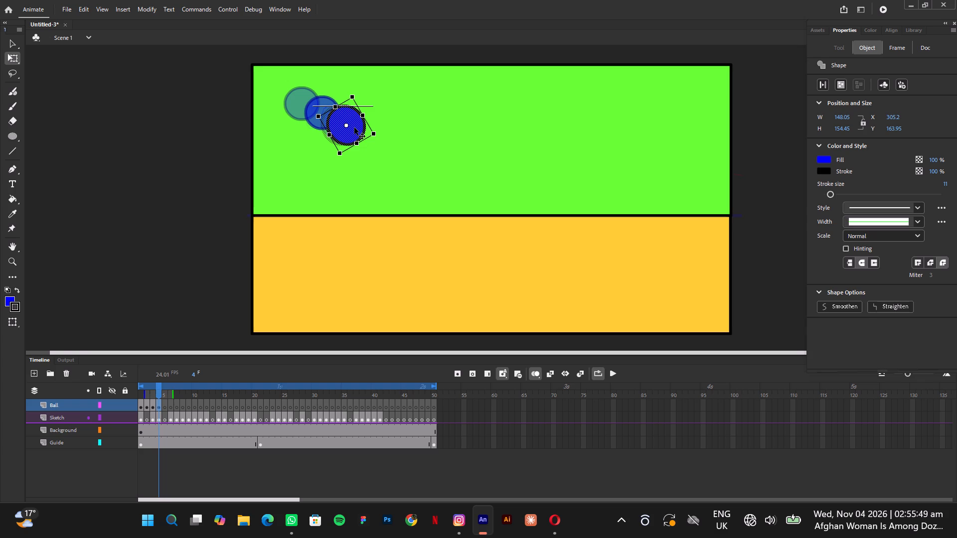
left_click_drag(354, 128, 355, 128)
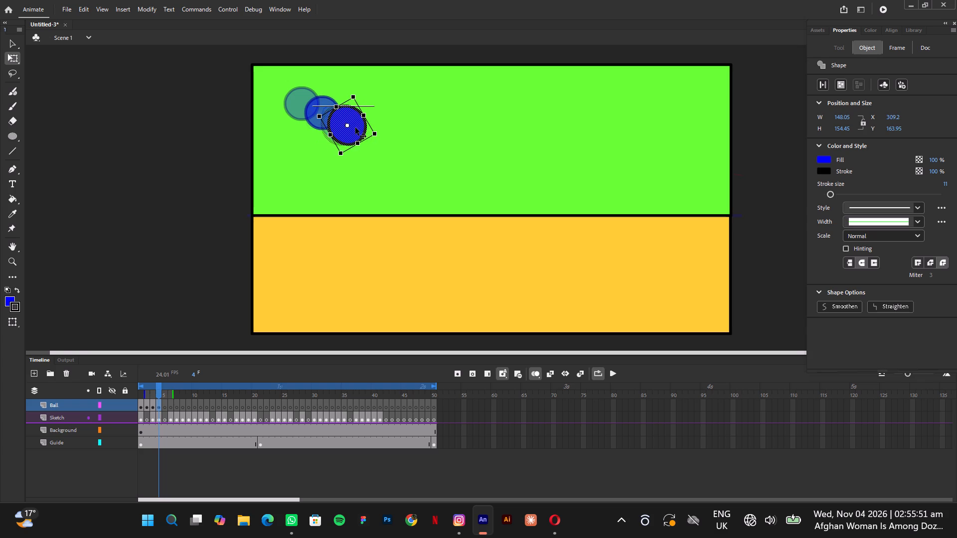
left_click_drag(355, 128, 353, 126)
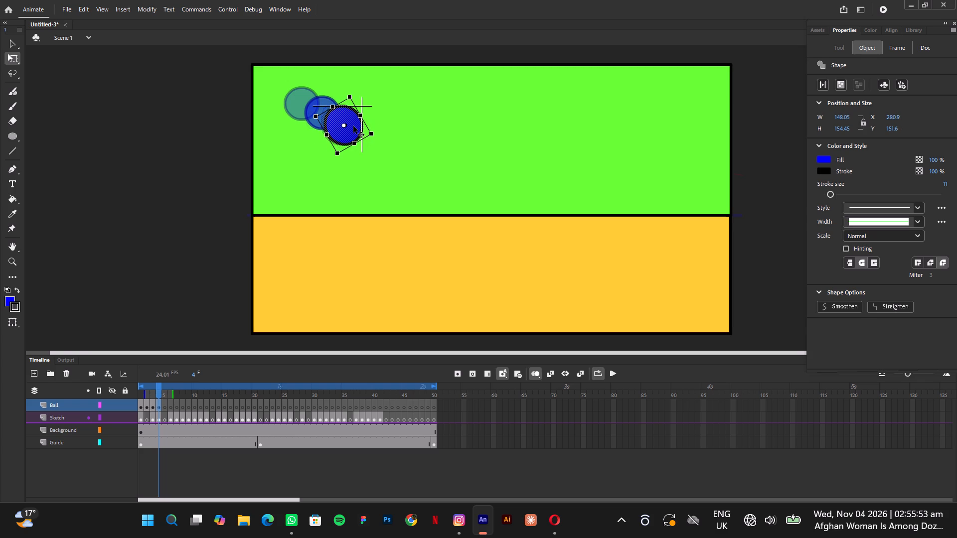
left_click_drag(353, 126, 354, 126)
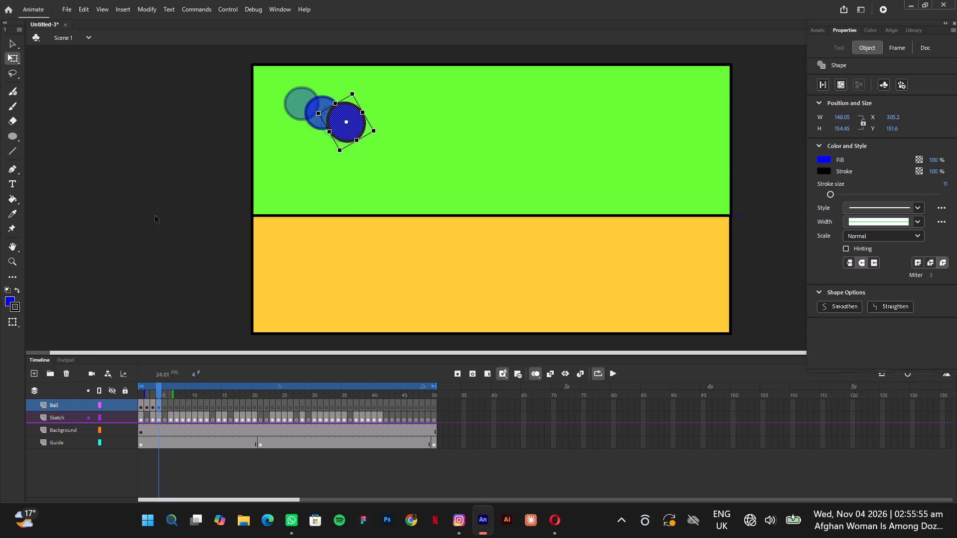
left_click(155, 216)
left_click(350, 124)
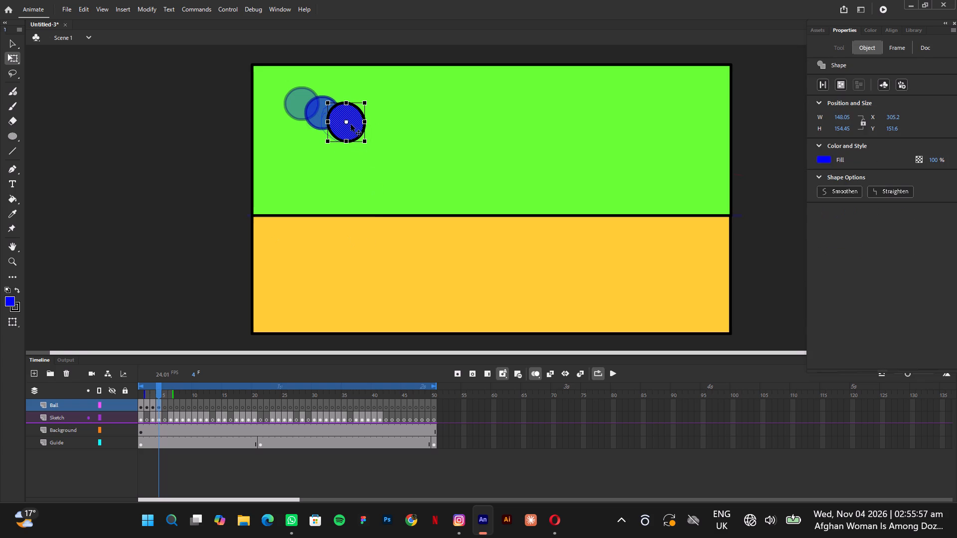
left_click(385, 168)
key("ctrl+z")
key("ctrl+z")
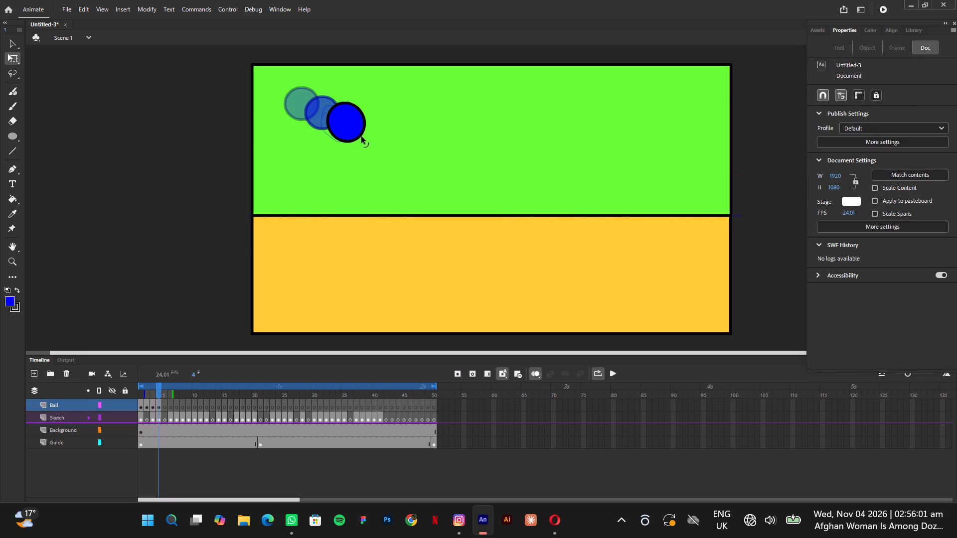
key("ctrl+z")
left_click(353, 127)
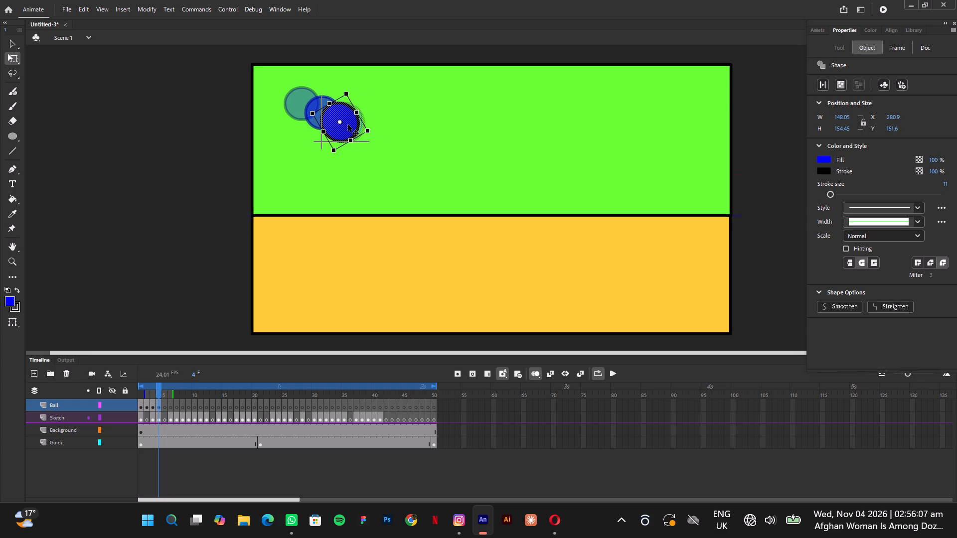
left_click(136, 226)
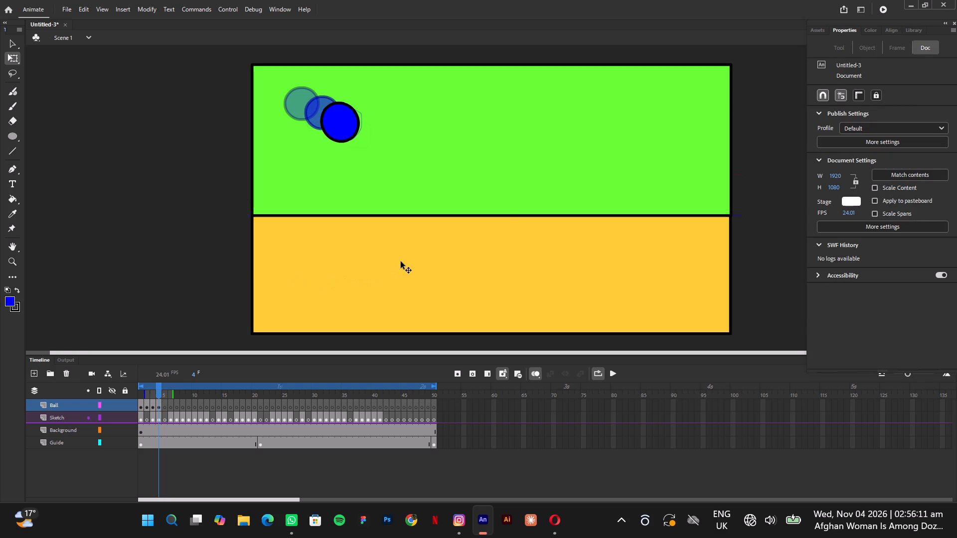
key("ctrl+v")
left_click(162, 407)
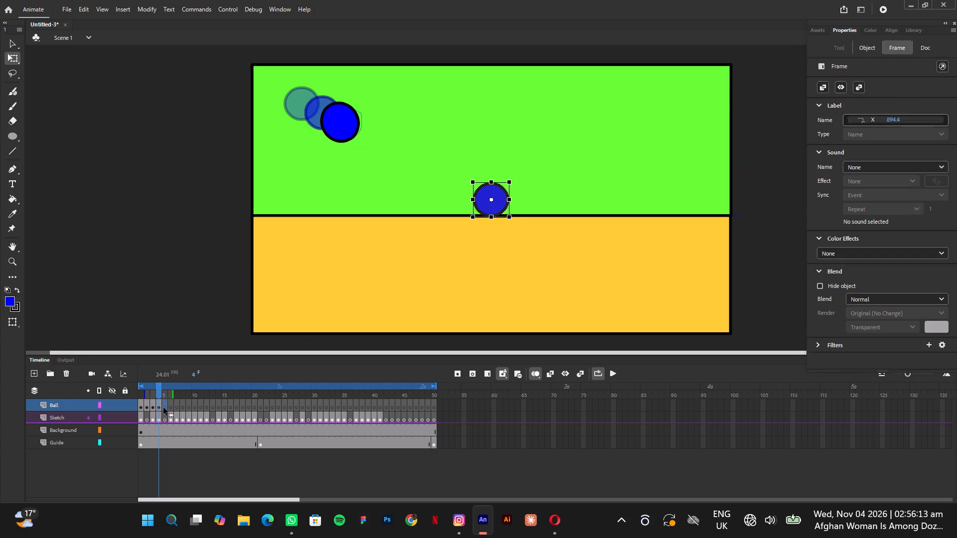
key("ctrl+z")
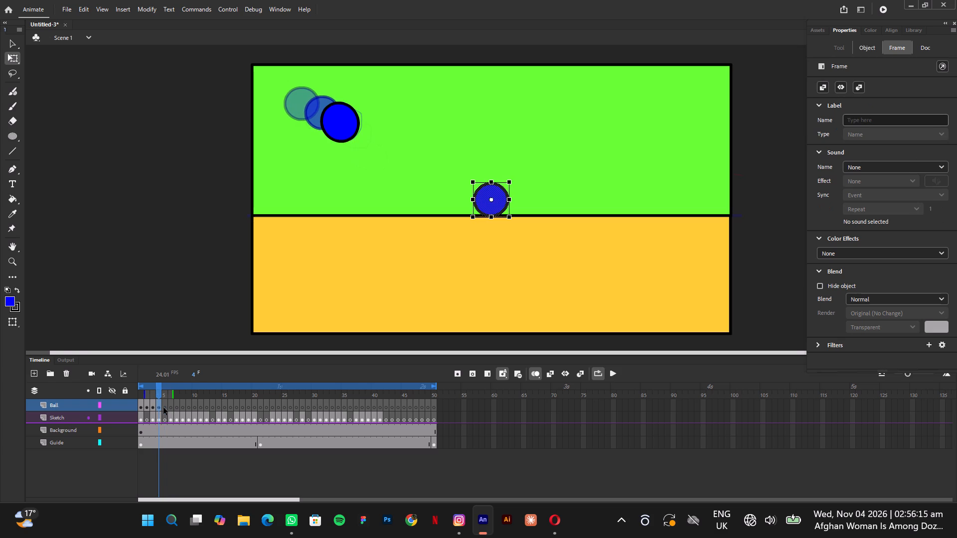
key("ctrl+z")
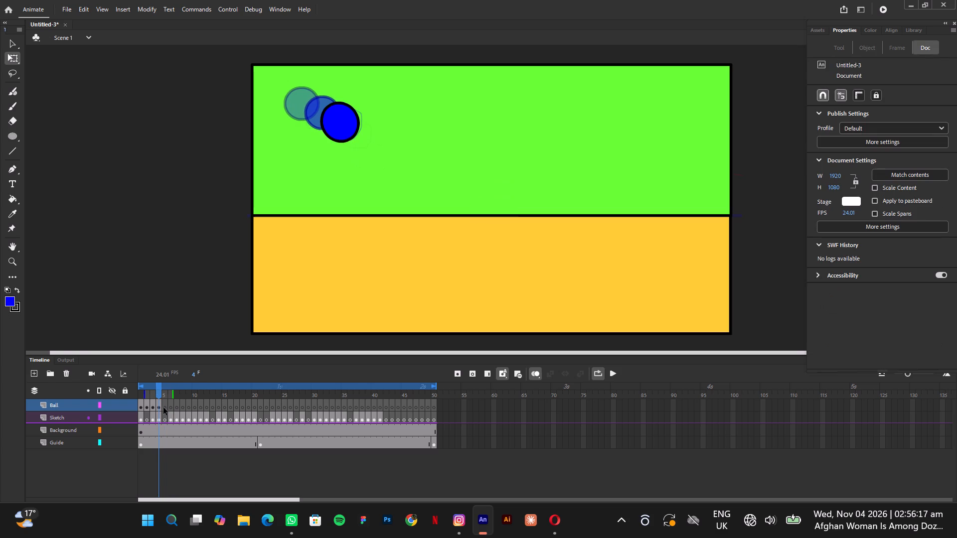
Skip frame 5, paste the ball on frame 6 of the Ball layer and place it over the sketch at about X 348, Y 193.
left_click(163, 409)
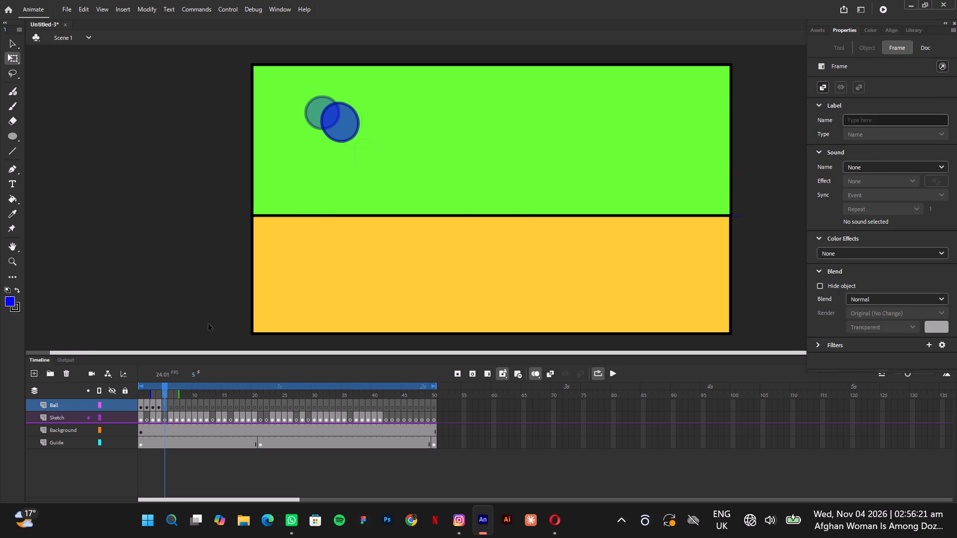
left_click(172, 407)
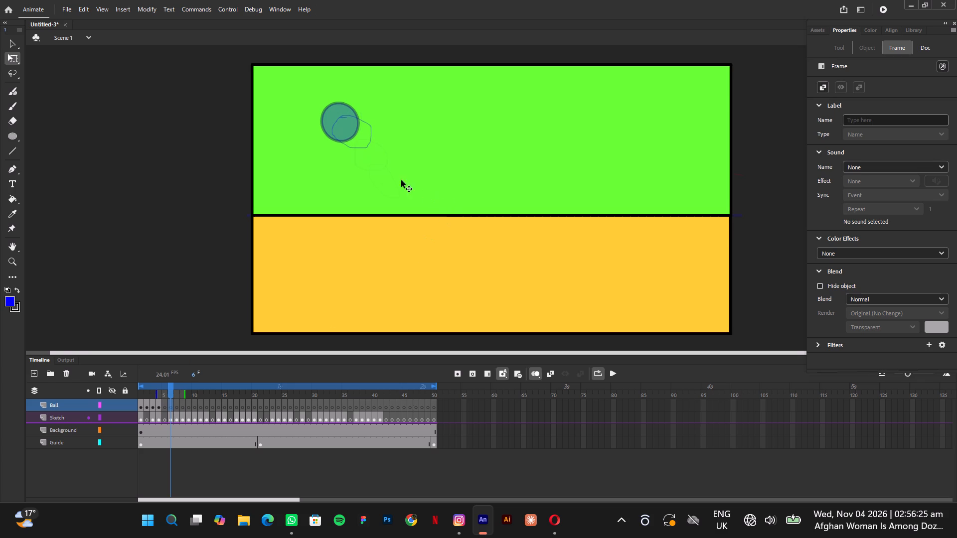
key("ctrl+v")
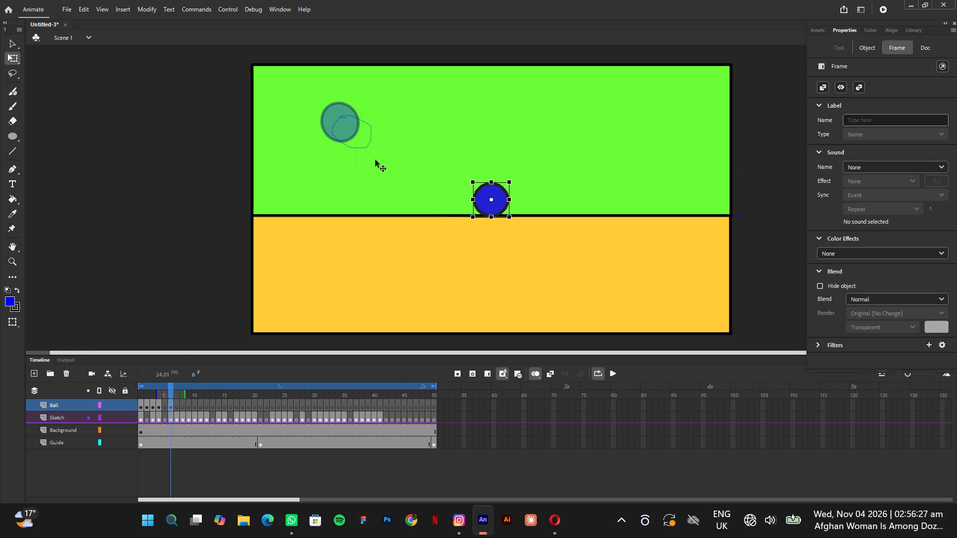
left_click_drag(497, 204, 361, 134)
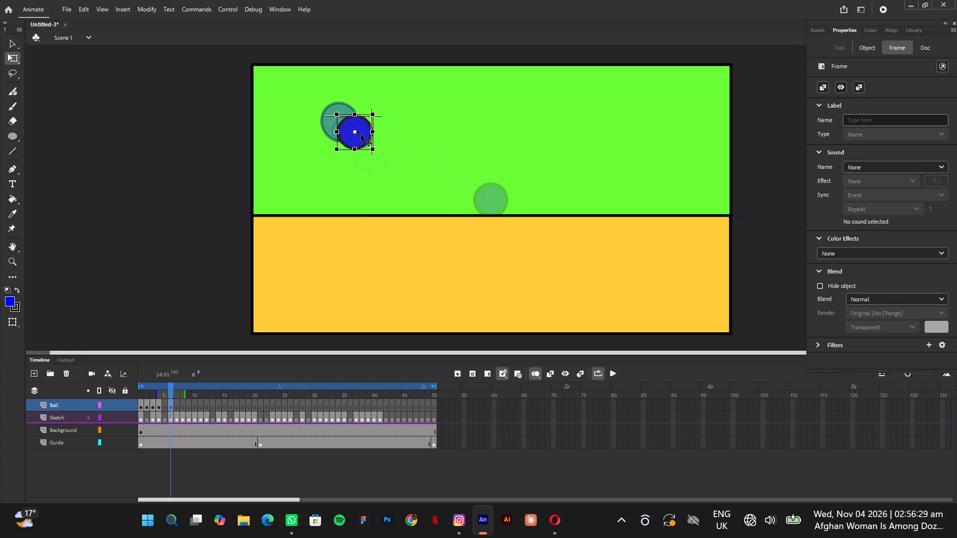
left_click_drag(361, 134, 360, 134)
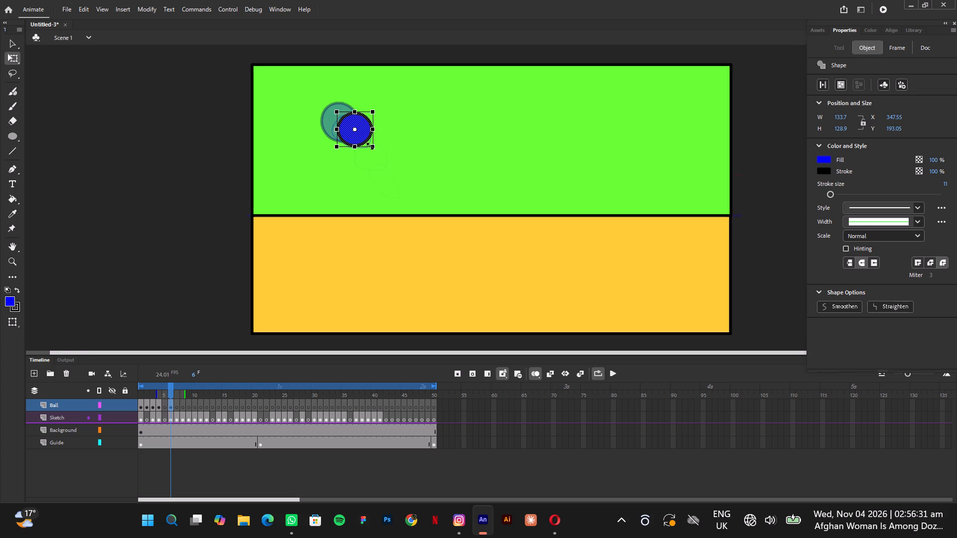
Stretch the frame 6 ball vertically to about 158 high and rotate it counter-clockwise so it tilts diagonally along the falling path.
left_click(372, 147)
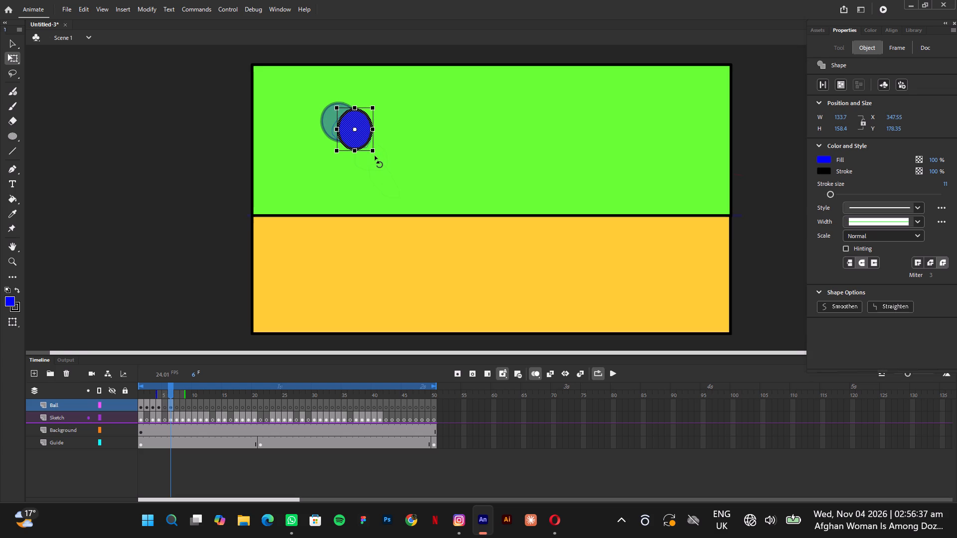
left_click_drag(375, 156, 397, 145)
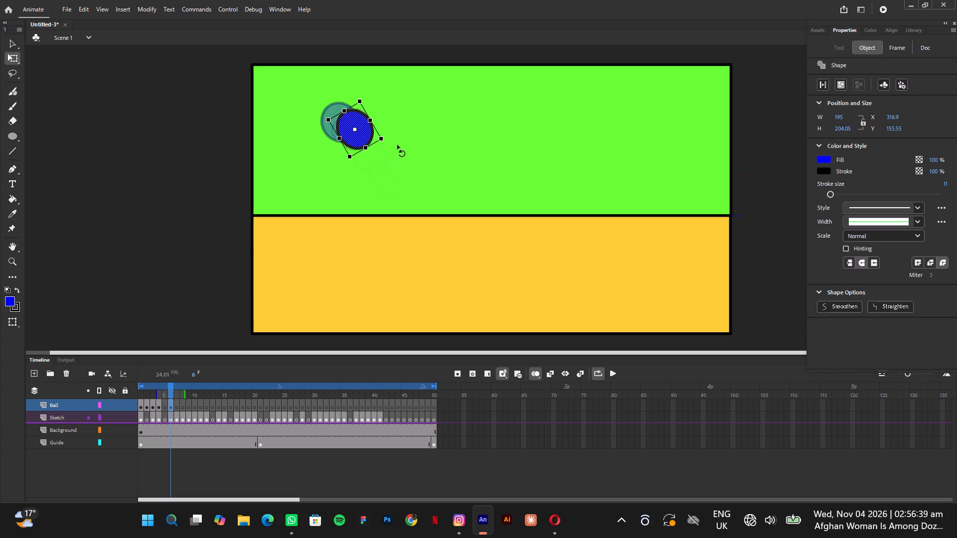
left_click_drag(397, 145, 402, 140)
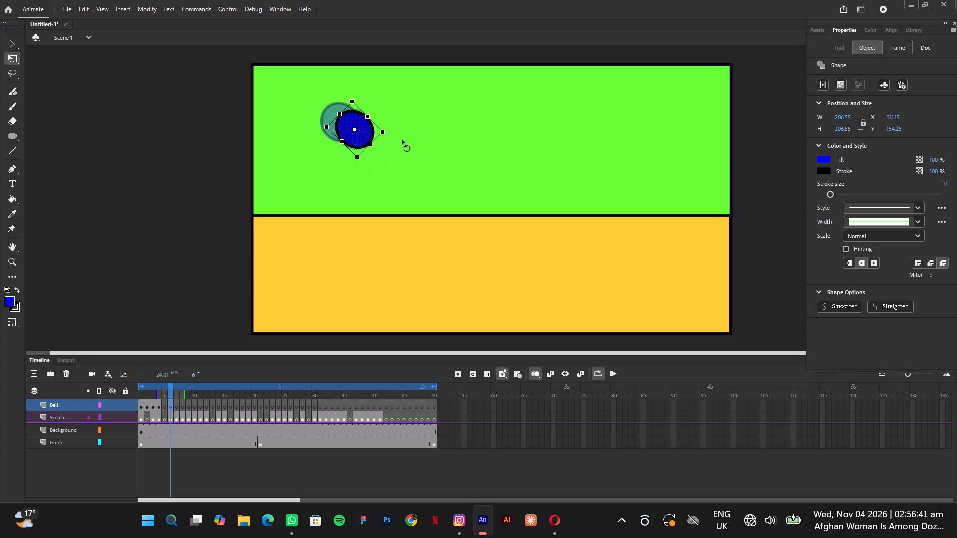
left_click_drag(402, 140, 385, 139)
left_click_drag(385, 139, 388, 139)
left_click(126, 224)
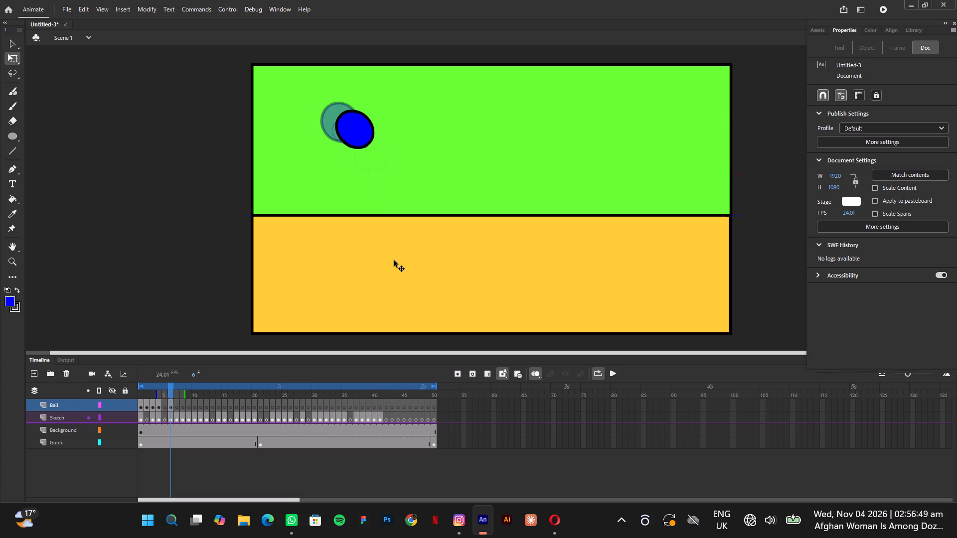
Paste the ball on frame 7 of the Ball layer and place it over the sketch at about X 398, Y 304.
left_click(178, 409)
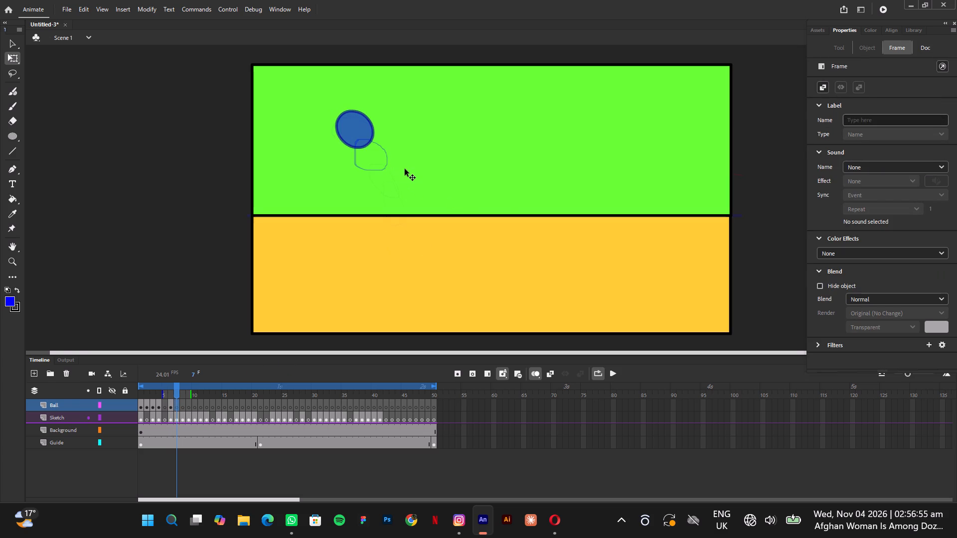
key("ctrl+v")
left_click_drag(496, 204, 380, 165)
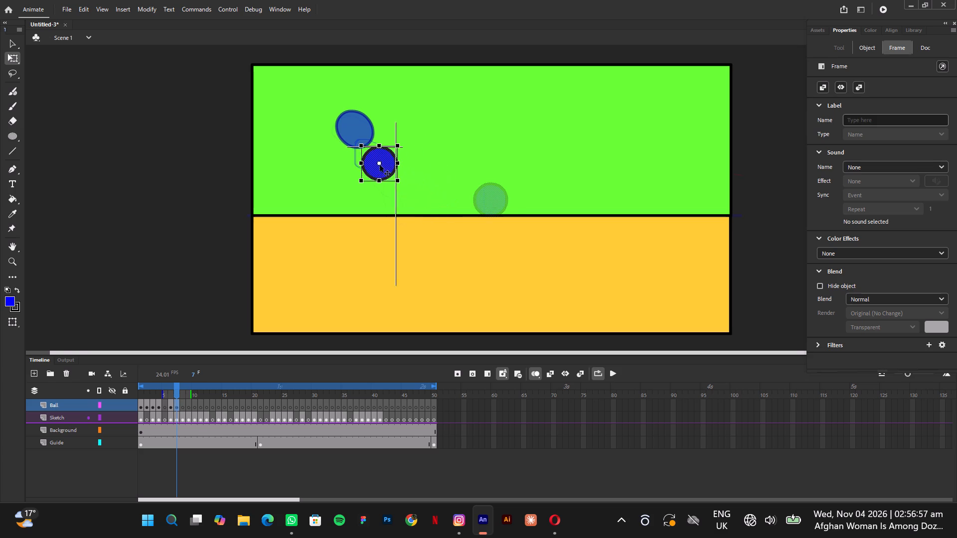
left_click_drag(380, 165, 374, 159)
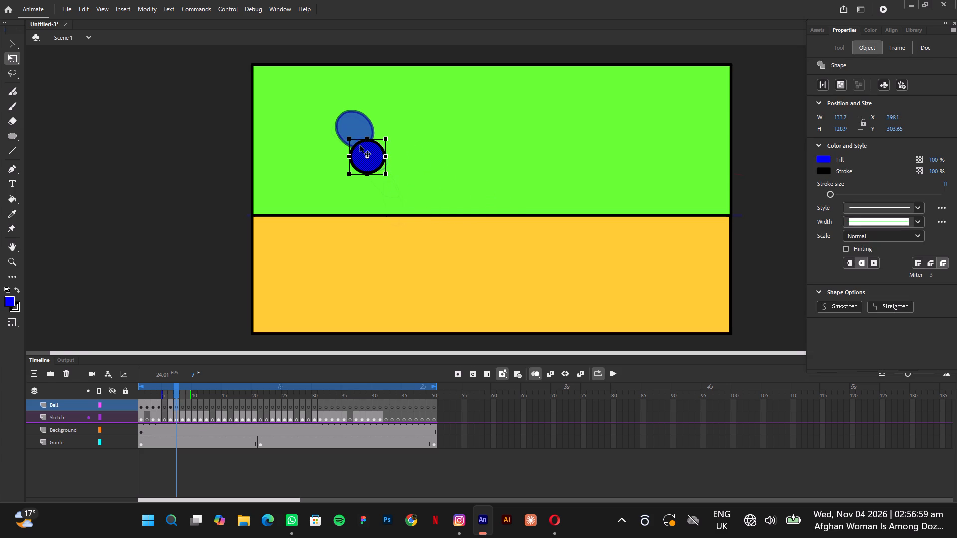
Stretch the frame 7 ball to about 131 × 160, tilt it slightly counter-clockwise and nudge it to about X 409, Y 297.
left_click(349, 137)
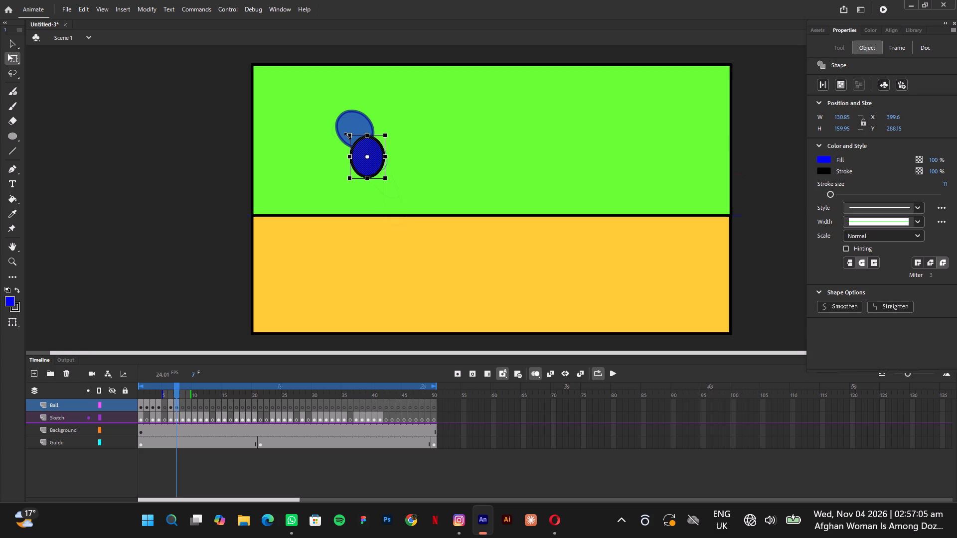
left_click(388, 186)
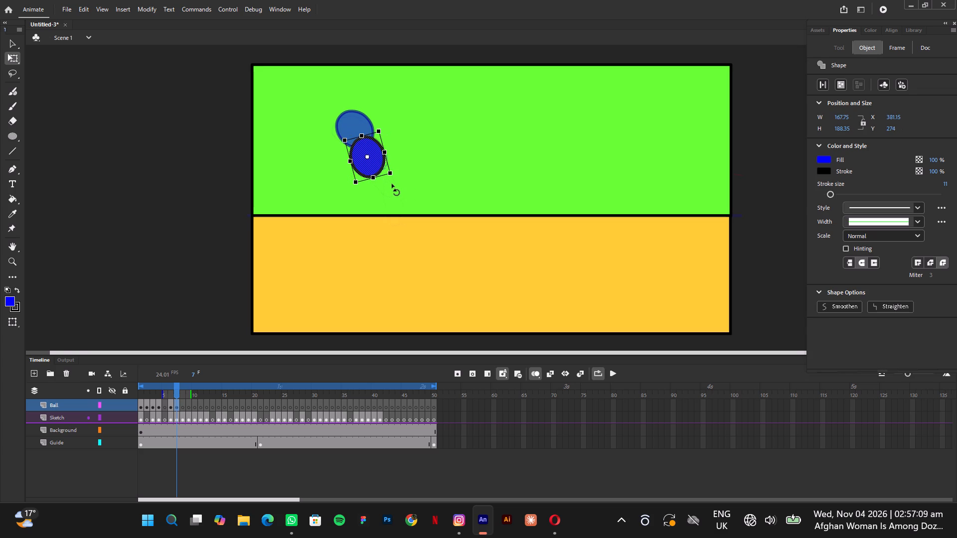
left_click_drag(373, 163, 378, 162)
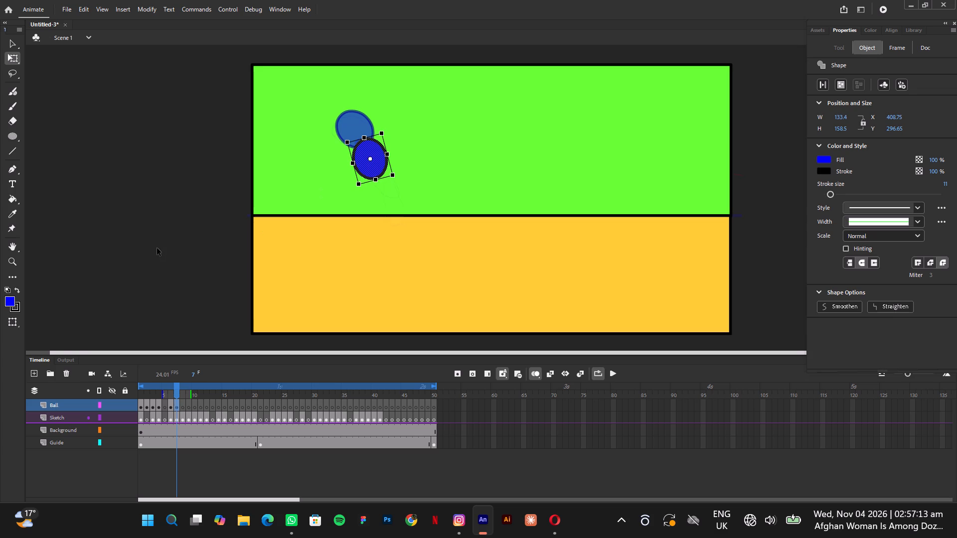
Paste the ball on frame 8 of the Ball layer, beside the sketch, and stretch it vertically to about 178 high.
left_click(183, 408)
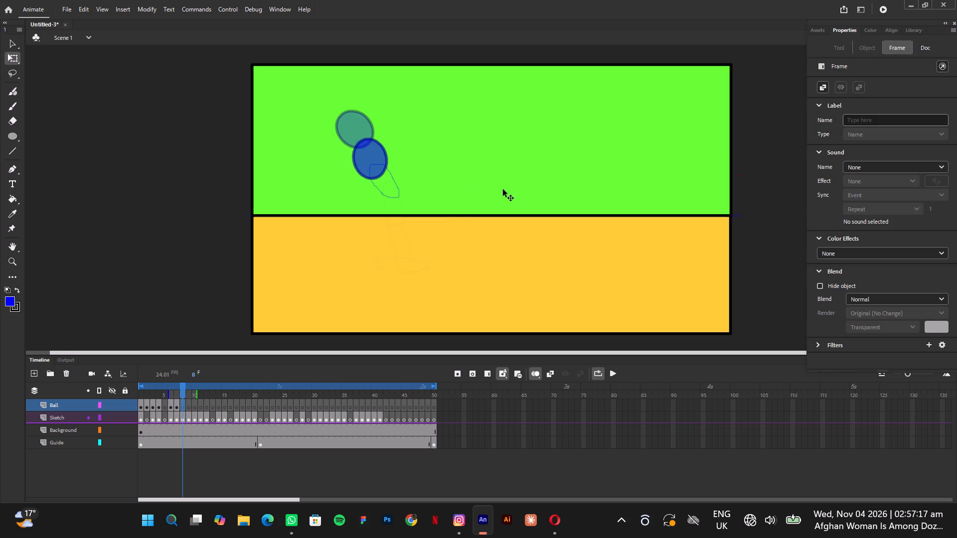
key("ctrl+v")
left_click_drag(498, 197, 402, 191)
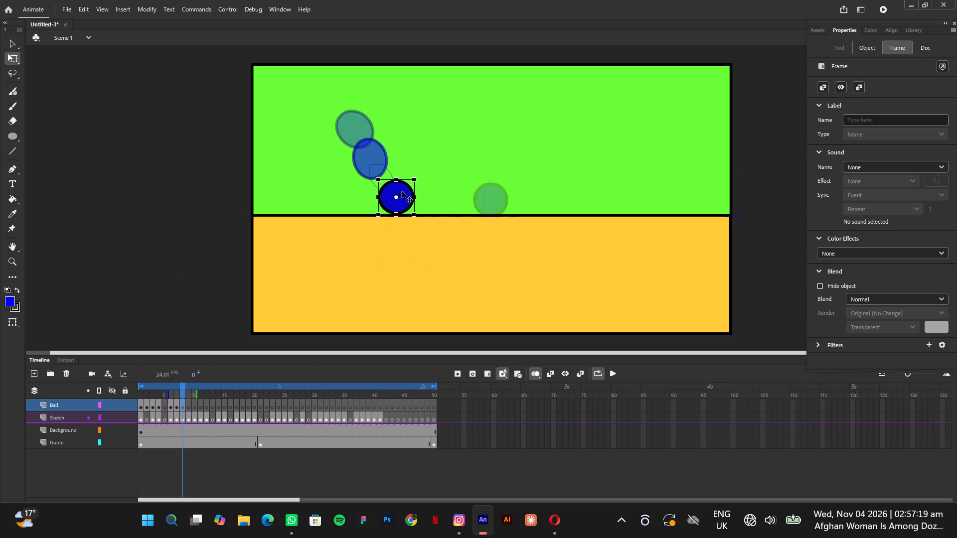
left_click_drag(402, 191, 437, 183)
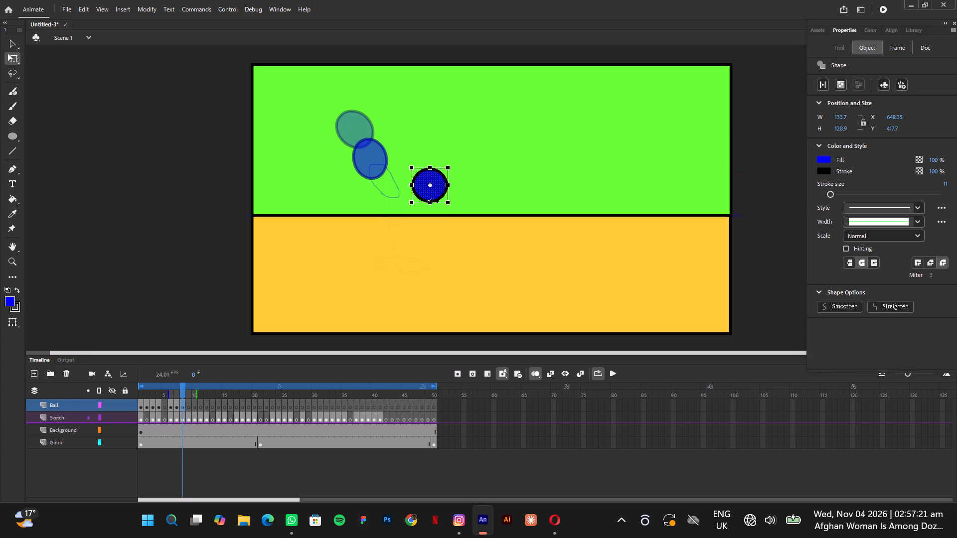
left_click_drag(431, 203, 430, 212)
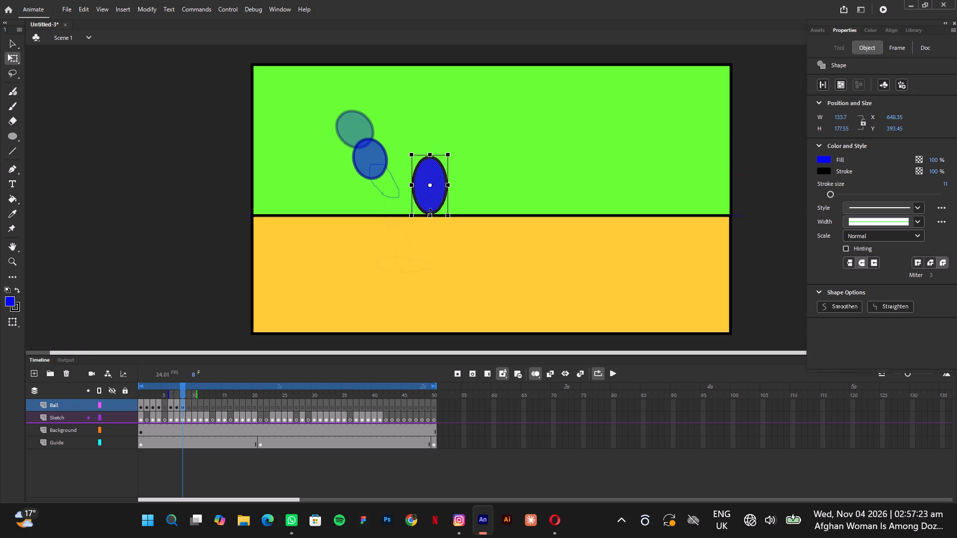
left_click_drag(430, 212, 430, 212)
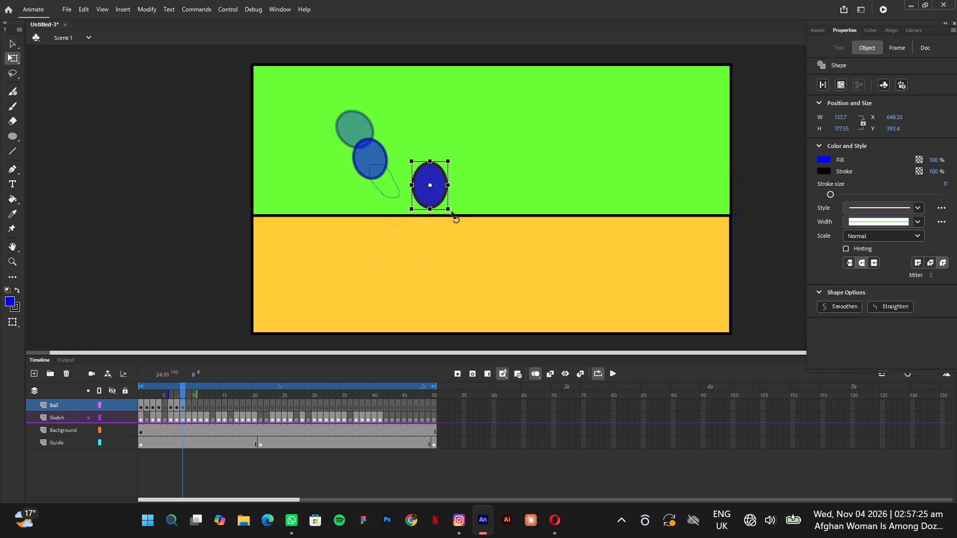
Rotate the frame 8 ball counter-clockwise, fit it over the sketch at about X 477, Y 376 and narrow it to about 136 × 165.
left_click_drag(452, 211, 471, 204)
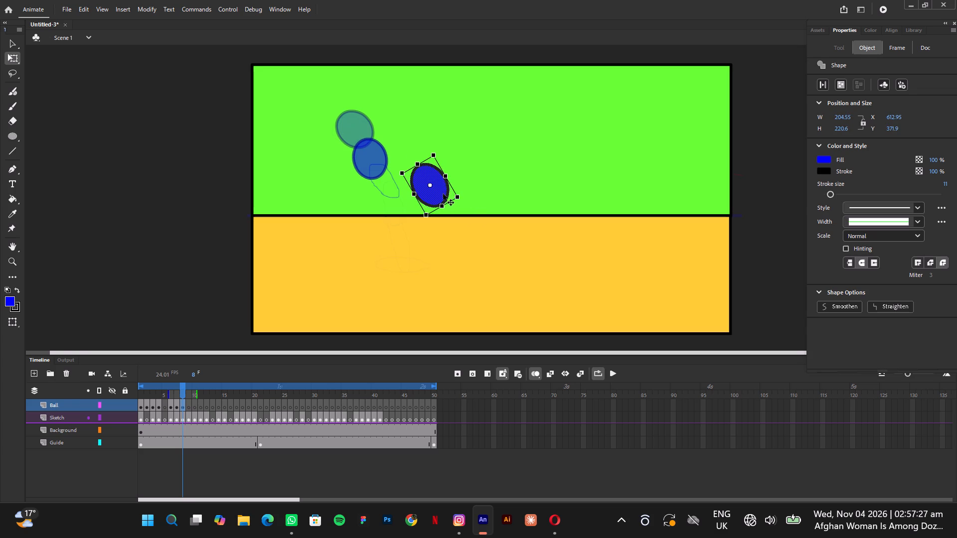
left_click_drag(443, 194, 399, 188)
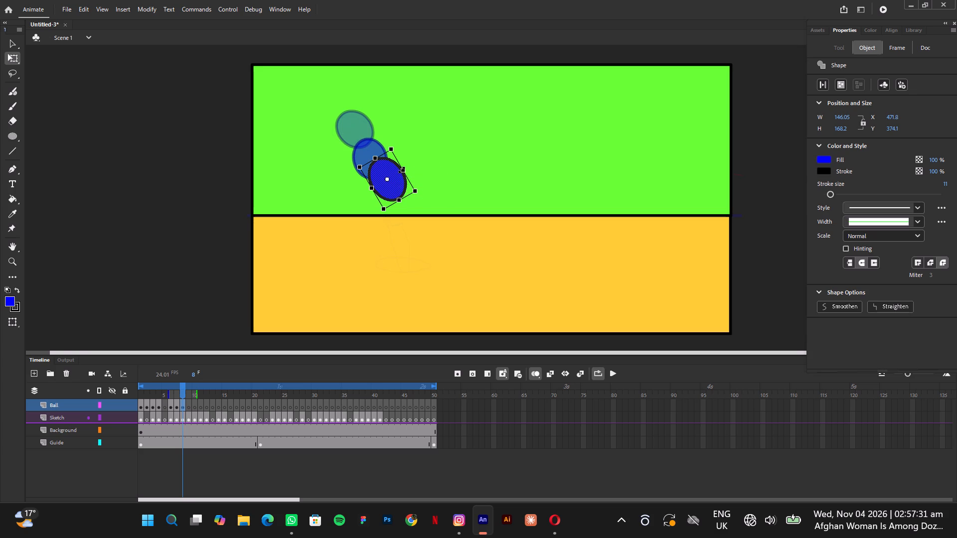
left_click(402, 170)
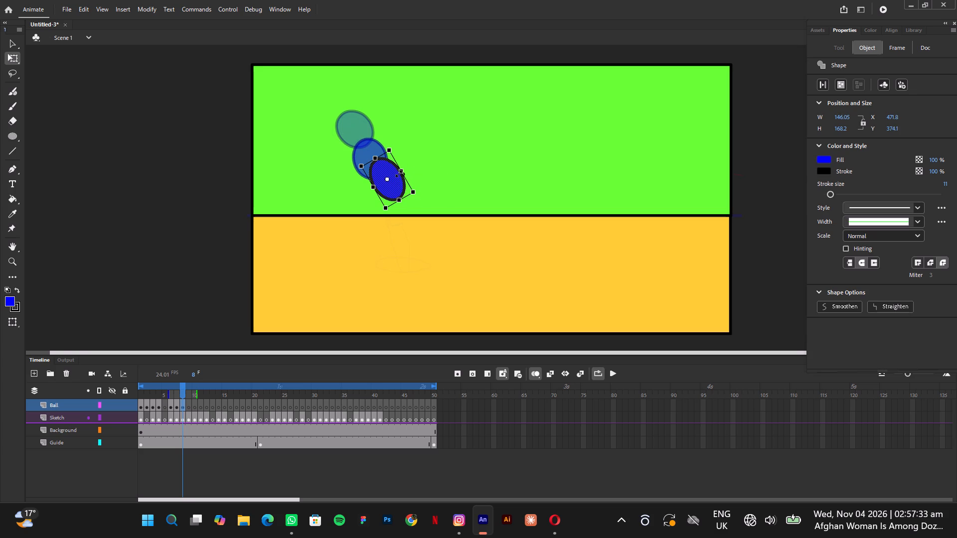
left_click(472, 139)
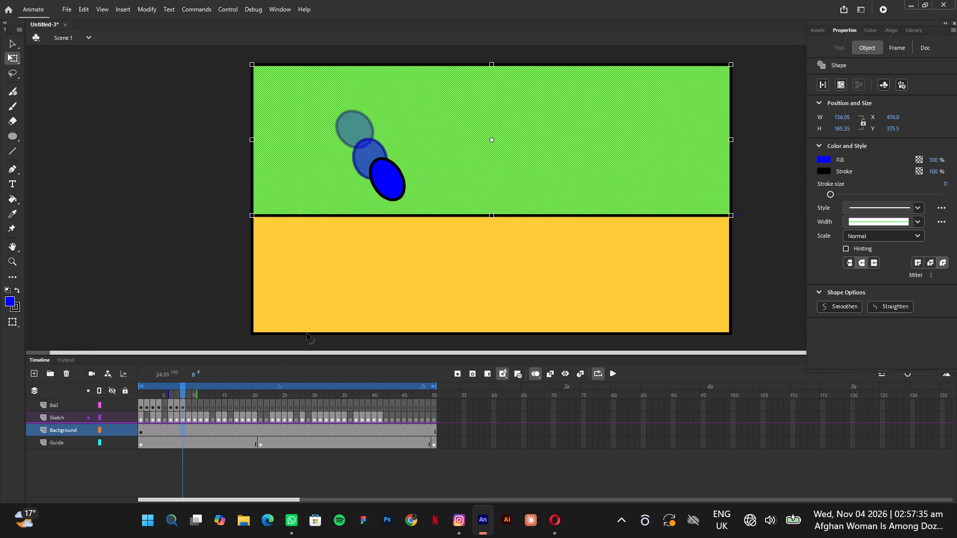
Paste the ball on frame 9 of the Ball layer and stretch it vertically to about 134 × 193, clear of the sketch.
left_click(189, 408)
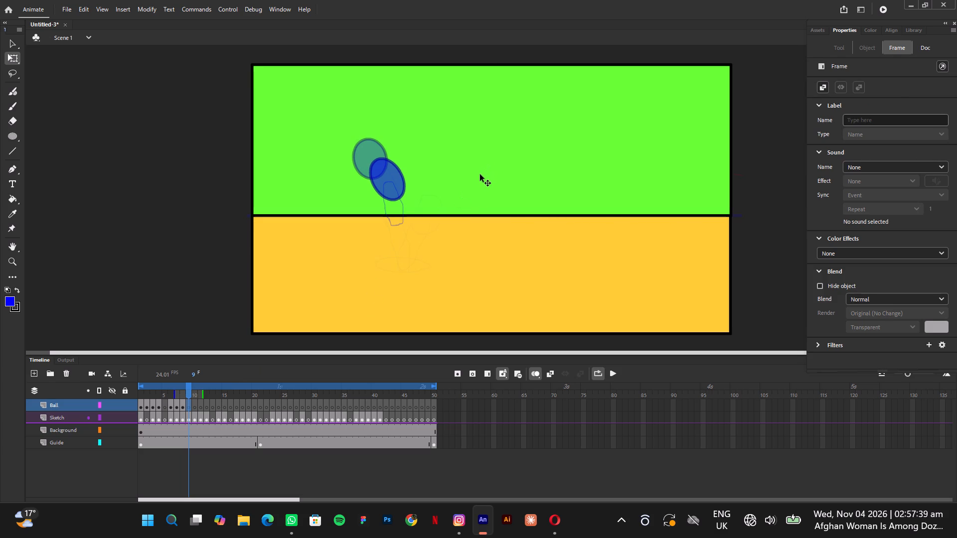
key("ctrl+v")
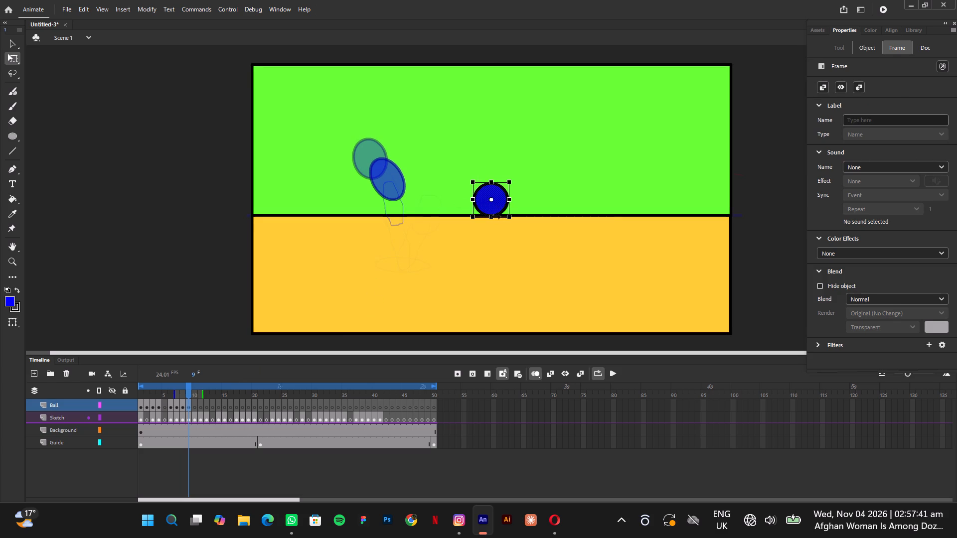
left_click_drag(494, 216, 490, 227)
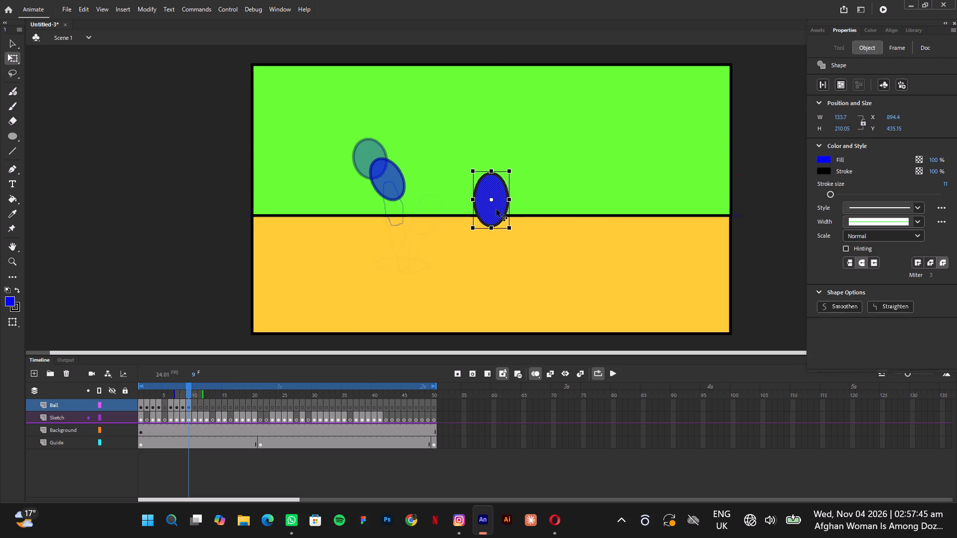
left_click_drag(496, 210, 402, 221)
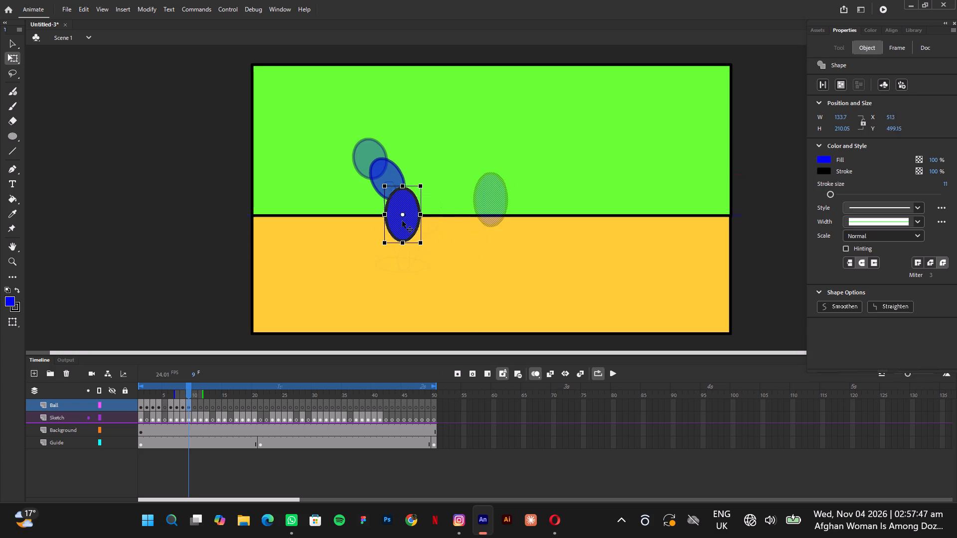
left_click_drag(402, 221, 473, 198)
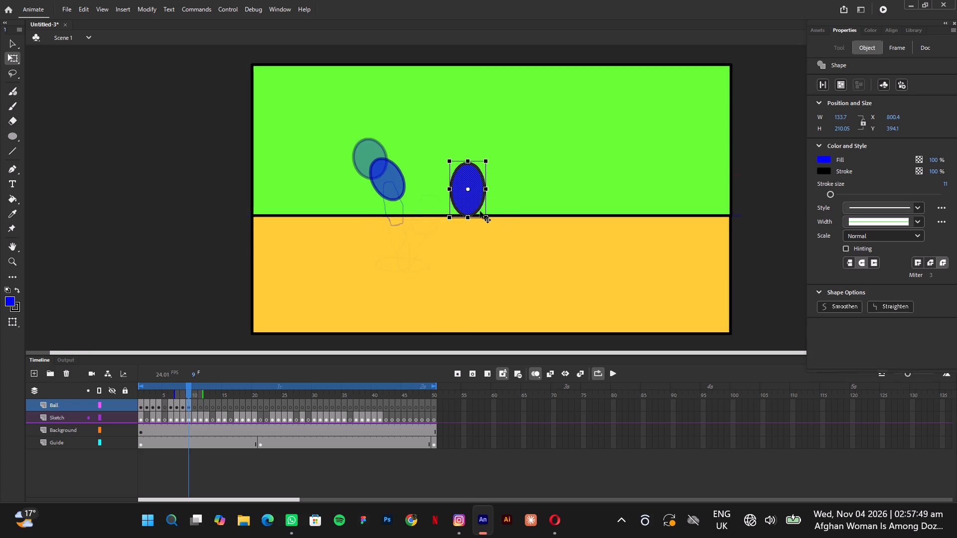
left_click_drag(485, 217, 482, 213)
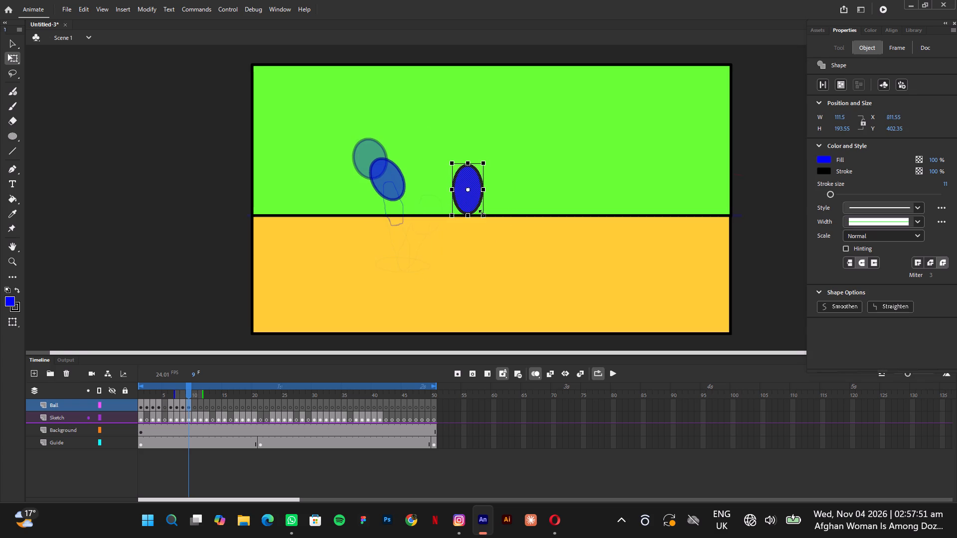
left_click_drag(482, 213, 483, 210)
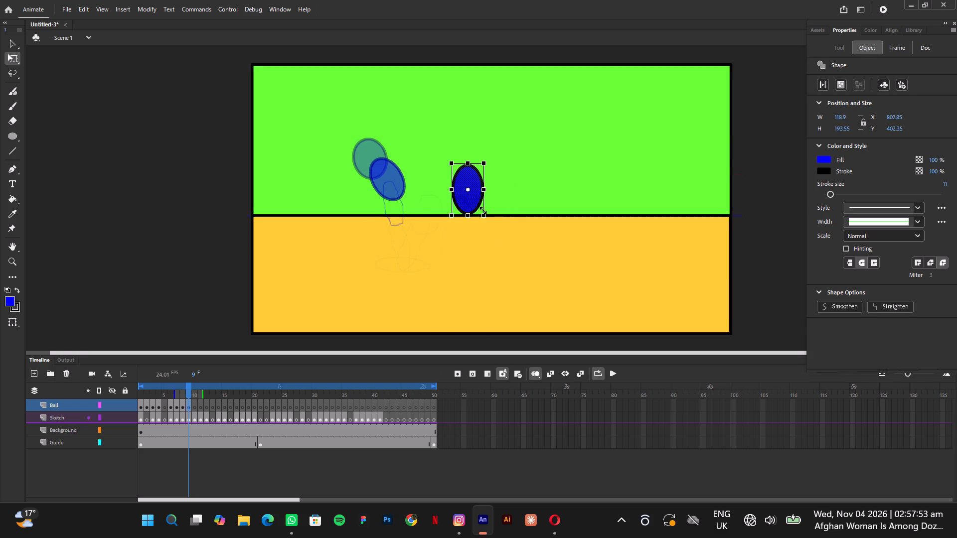
left_click_drag(483, 210, 483, 210)
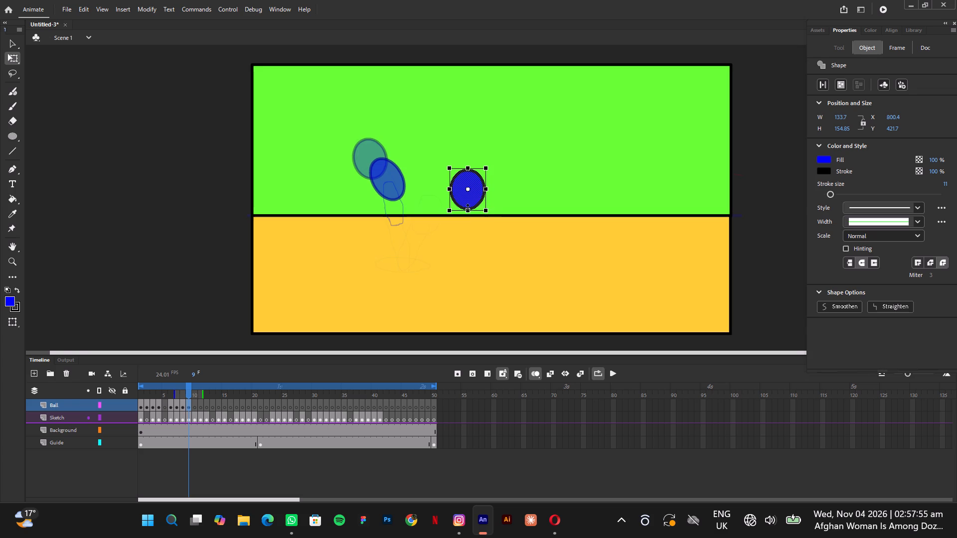
left_click_drag(468, 208, 468, 213)
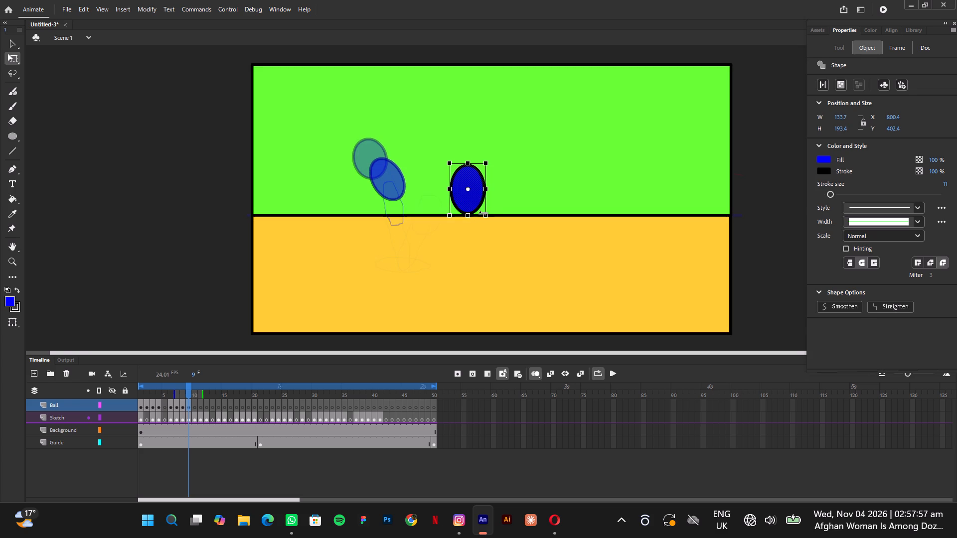
Tilt the frame 9 ball slightly counter-clockwise, place it over the sketch at about X 506, Y 470 and narrow it to about 126 × 190.
left_click_drag(487, 222, 498, 219)
left_click_drag(473, 195, 436, 207)
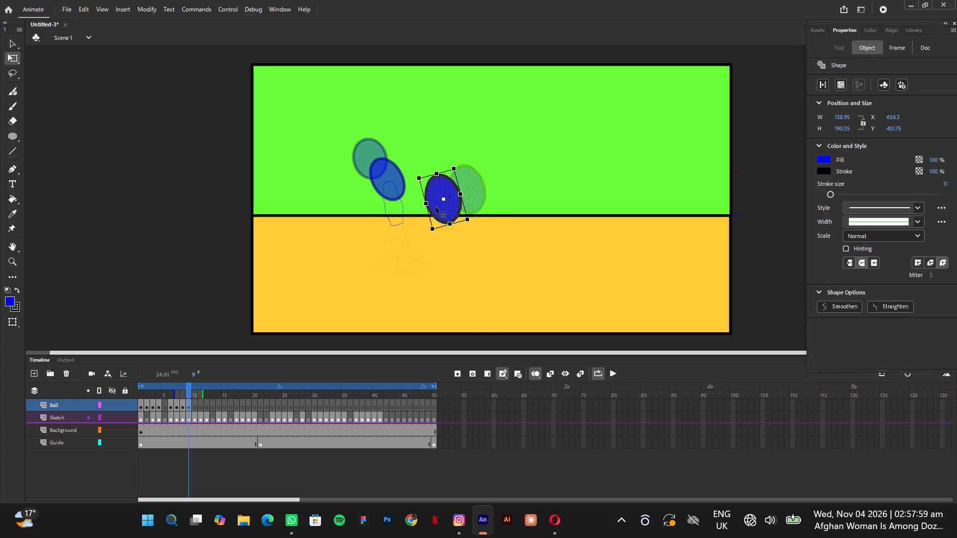
left_click_drag(436, 207, 398, 212)
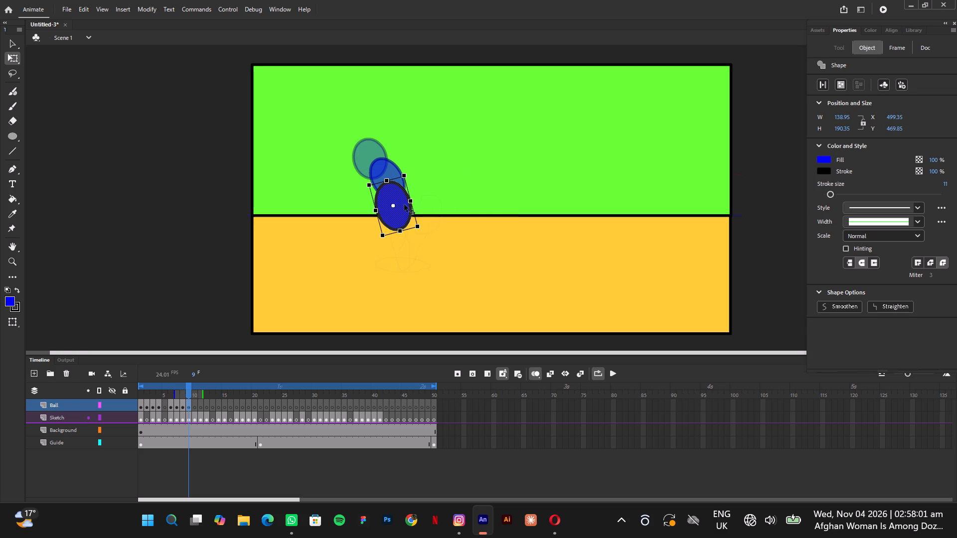
left_click(410, 200)
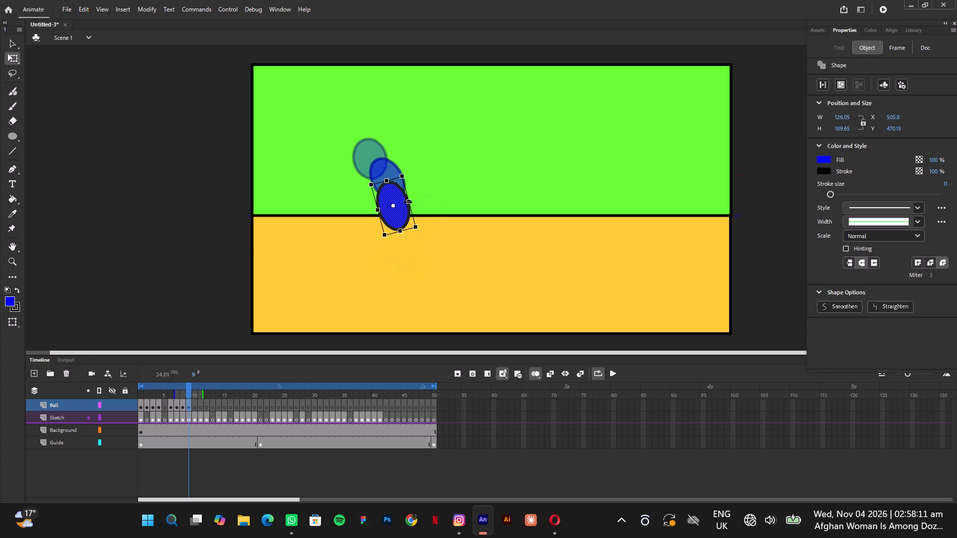
left_click(477, 256)
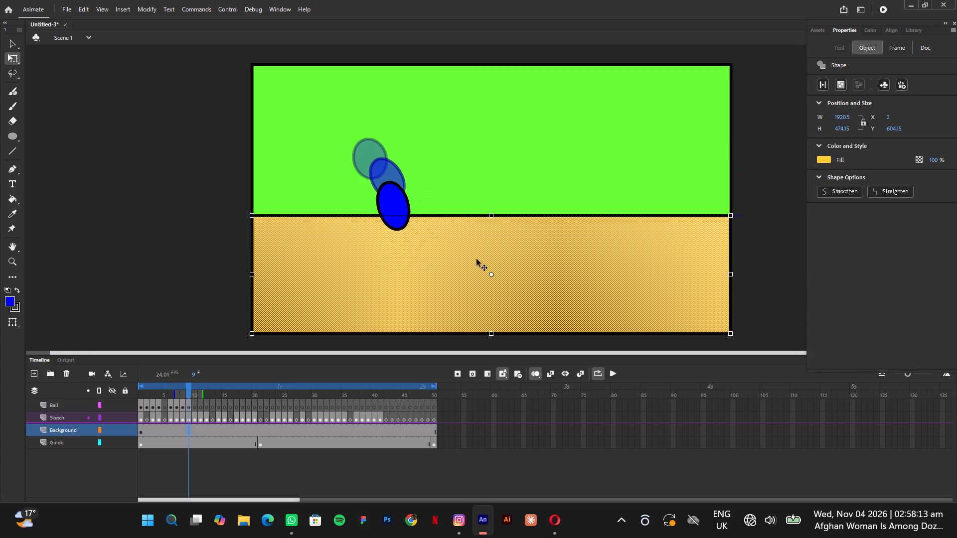
Paste the ball on frame 10 of the Ball layer and reshape it into a narrow upright ellipse about 86 × 214.
left_click(196, 406)
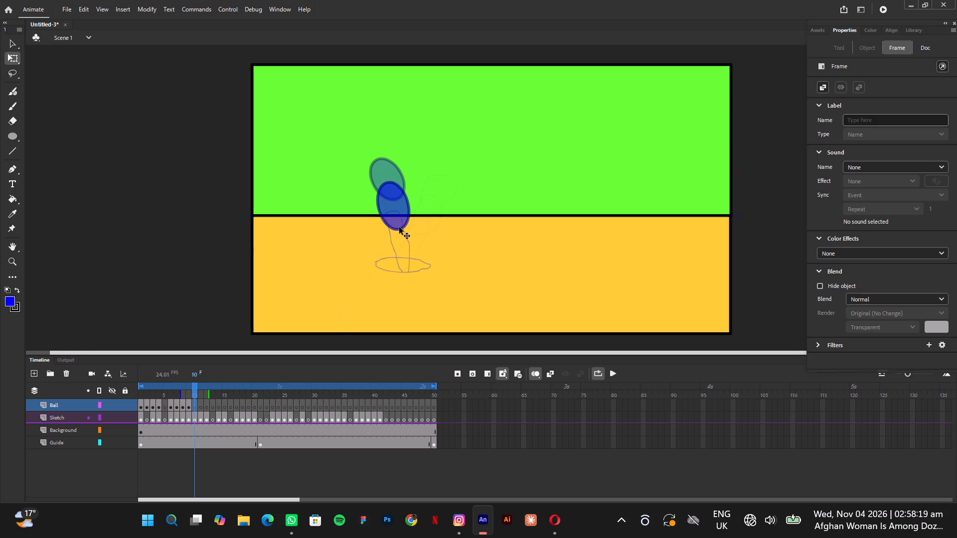
left_click(259, 468)
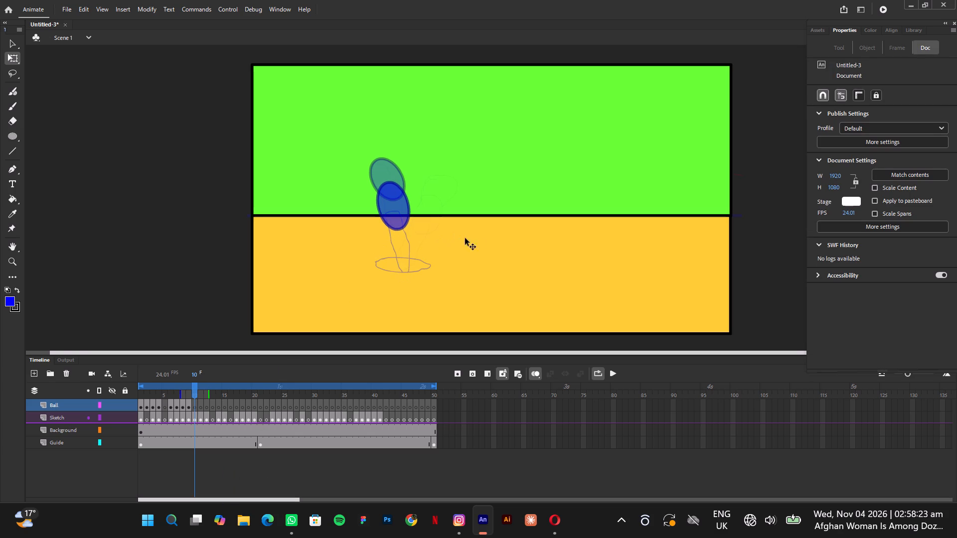
key("ctrl+v")
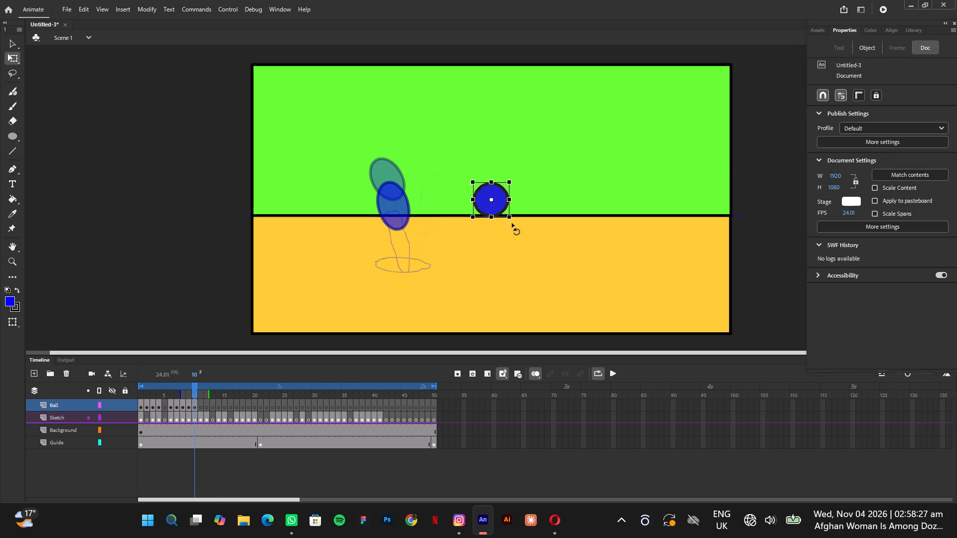
left_click_drag(491, 217, 493, 231)
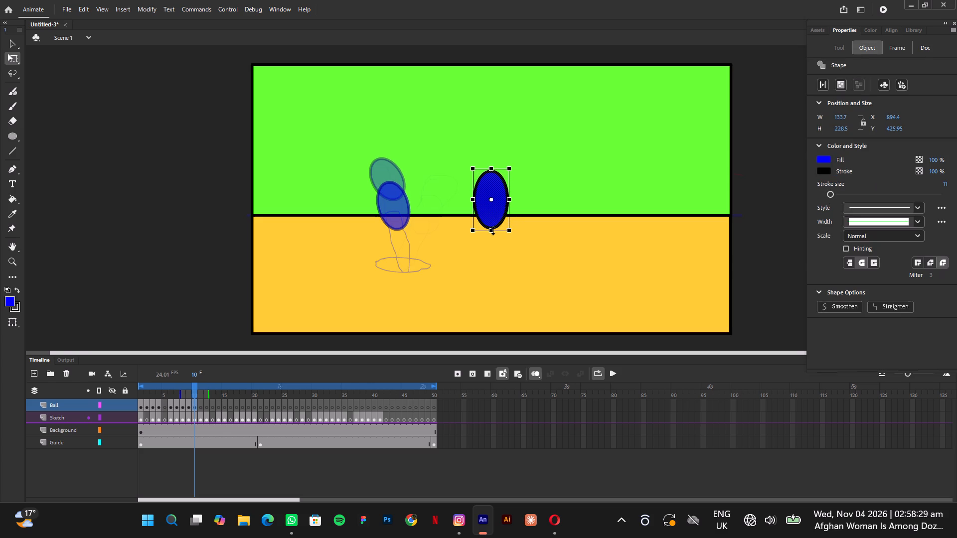
left_click_drag(493, 231, 492, 228)
left_click_drag(508, 198, 506, 198)
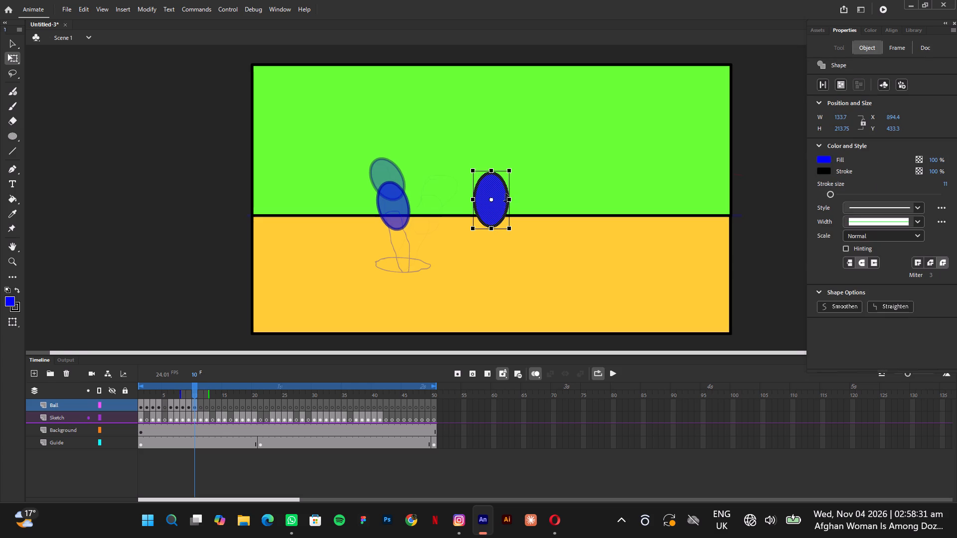
left_click_drag(506, 198, 501, 199)
Rotate the frame 10 ellipse 90° counter-clockwise so it lies flat and place it over the squashed sketch at about X 502, Y 748.
left_click_drag(510, 235, 550, 188)
left_click_drag(503, 199, 433, 265)
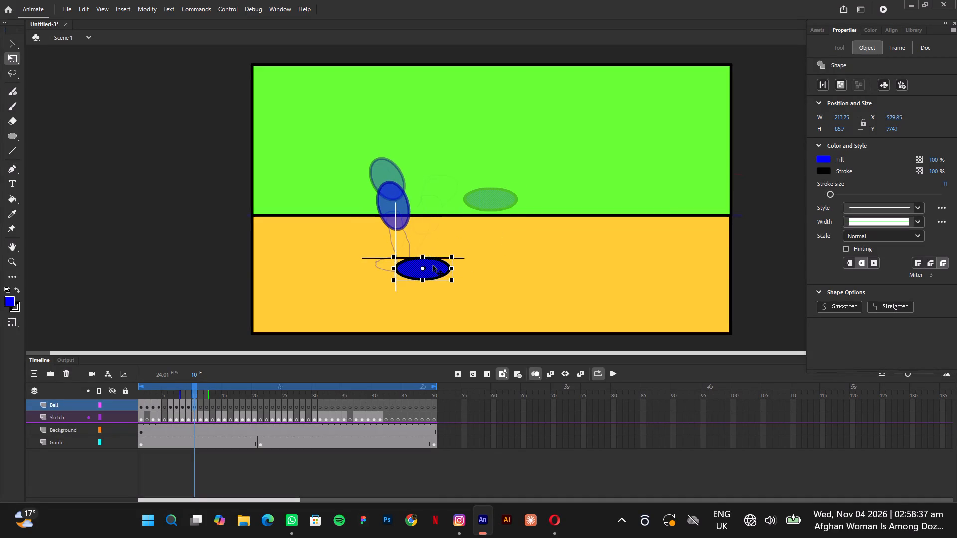
left_click_drag(433, 265, 420, 262)
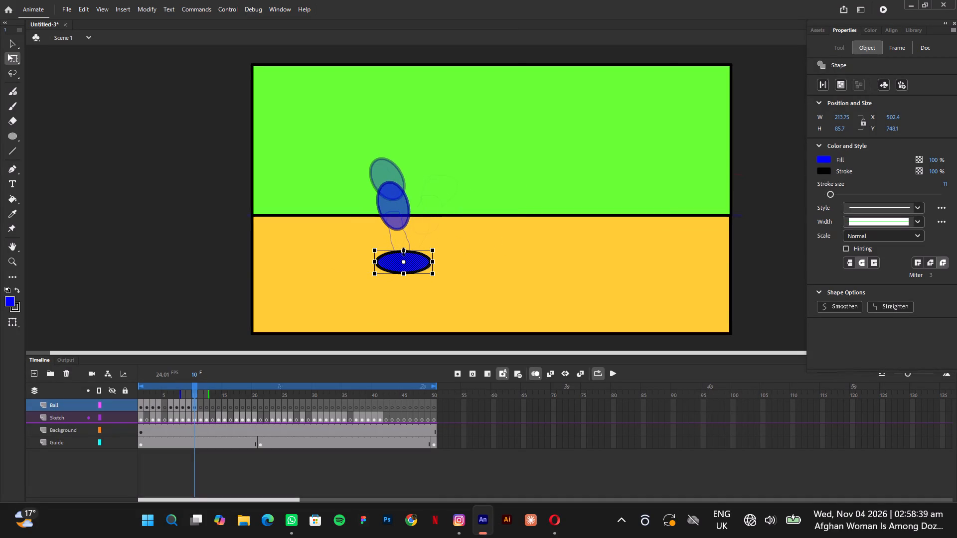
Flatten the frame 10 ball on the Ball layer further to about 214 × 55 and deselect it.
left_click(403, 251)
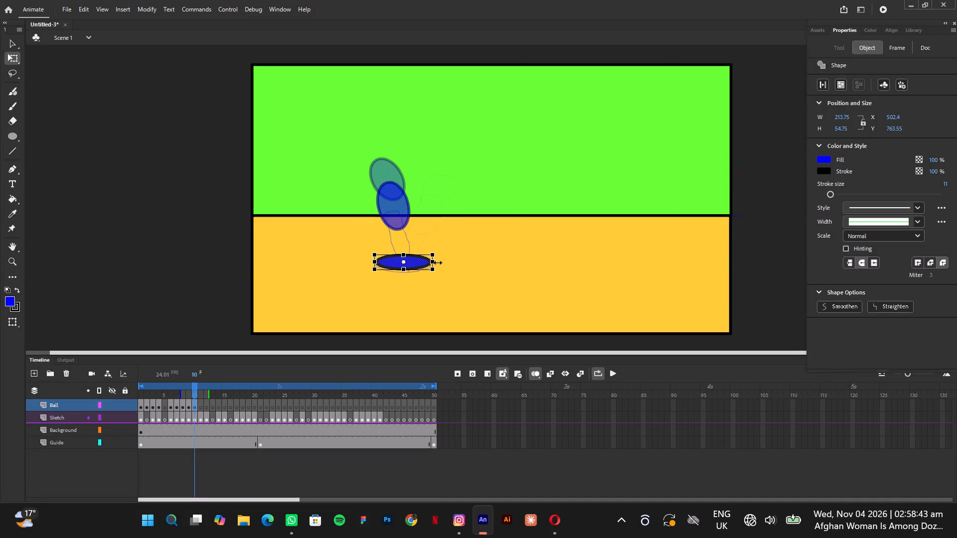
left_click(117, 275)
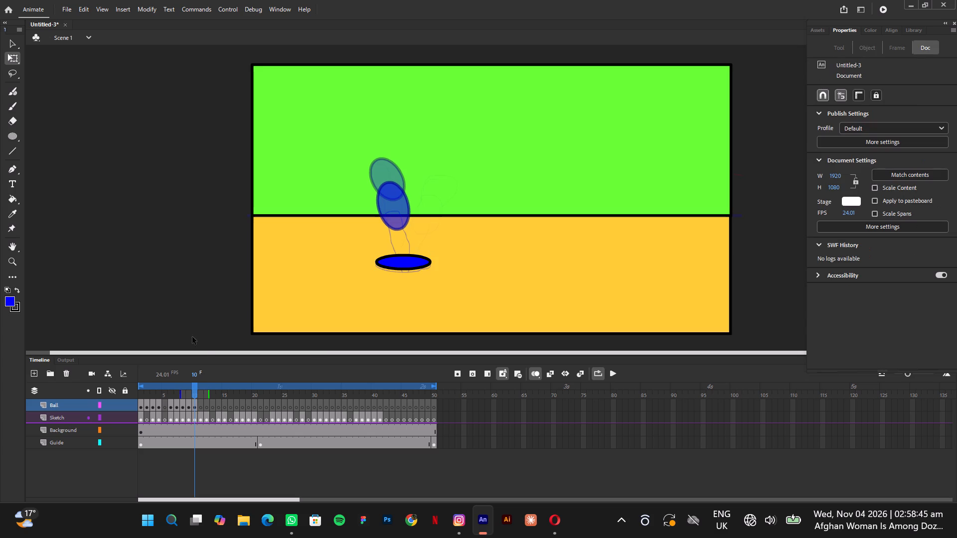
Play the ball animation from frame 1 to review the motion and stop playback at frame 10.
left_click_drag(192, 391, 97, 397)
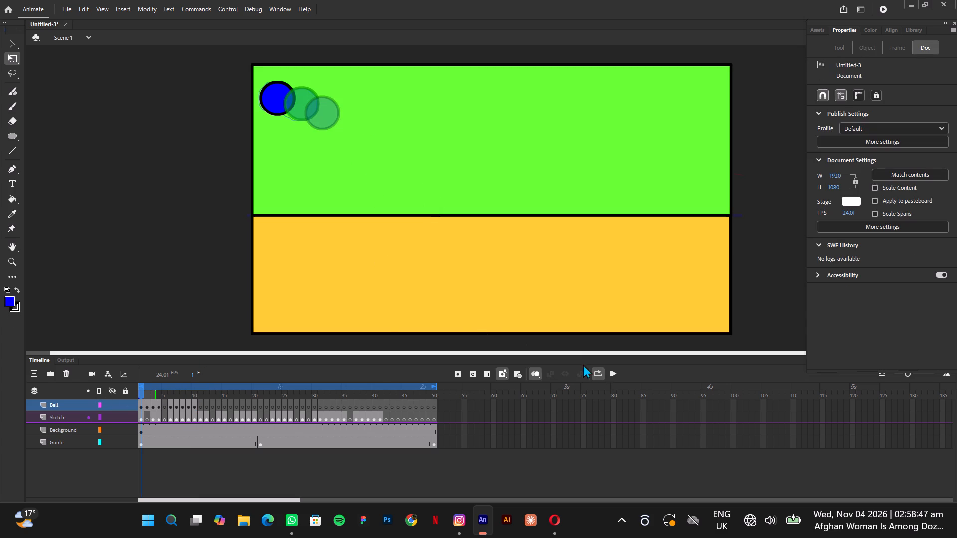
left_click(609, 371)
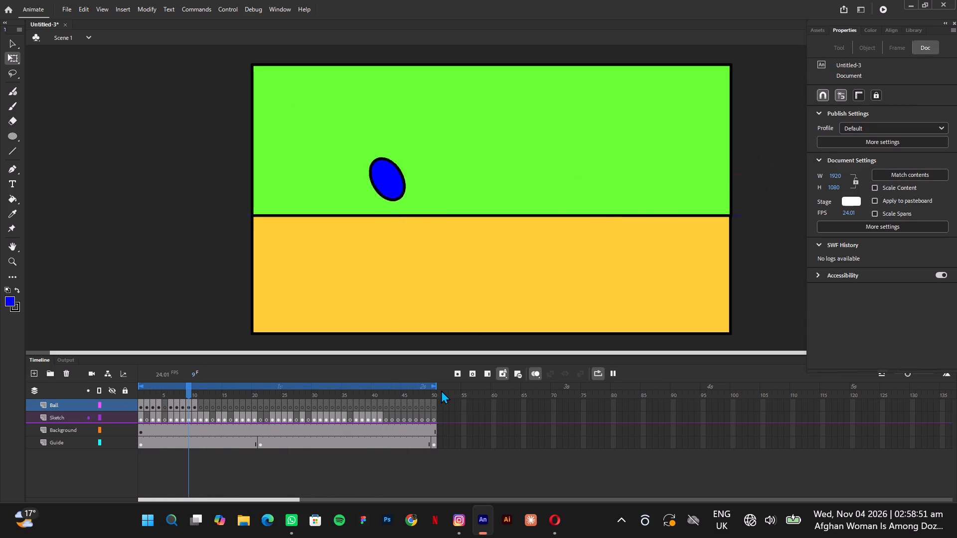
left_click(612, 372)
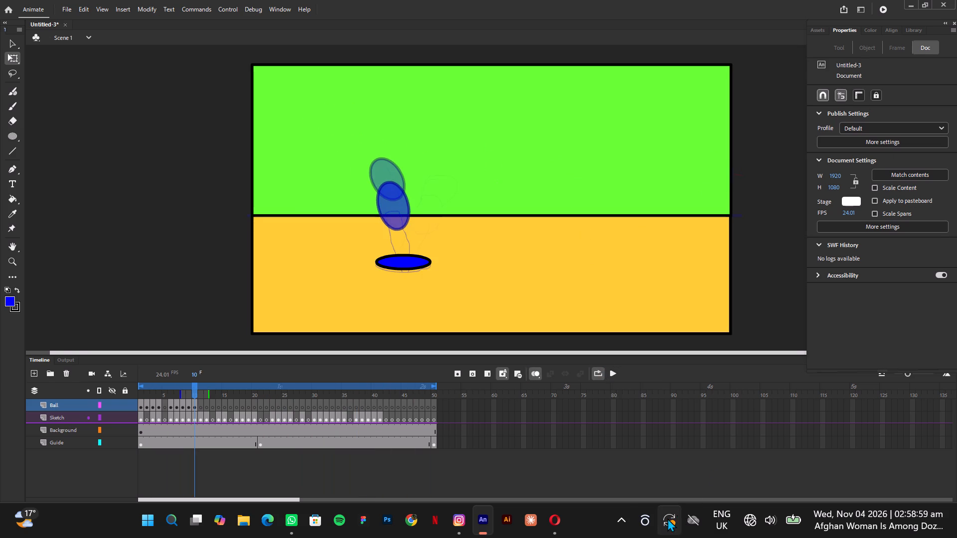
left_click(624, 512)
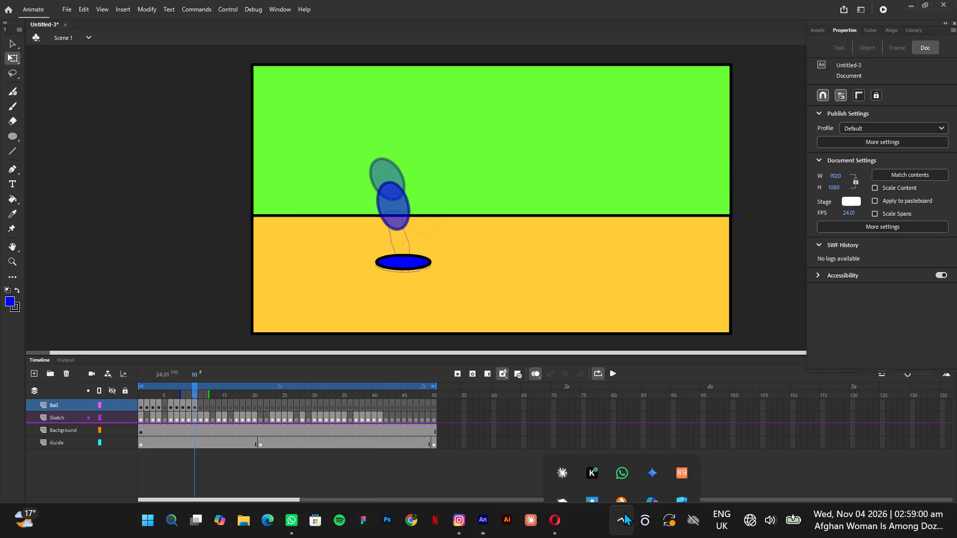
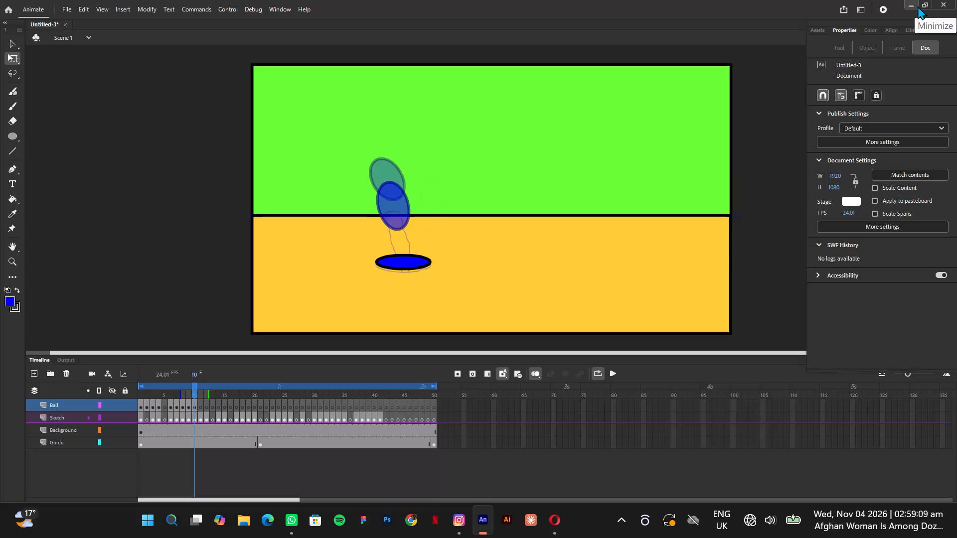
Bring up the file commands for the Untitled-3 animation document.
right_click(53, 21)
left_click(60, 10)
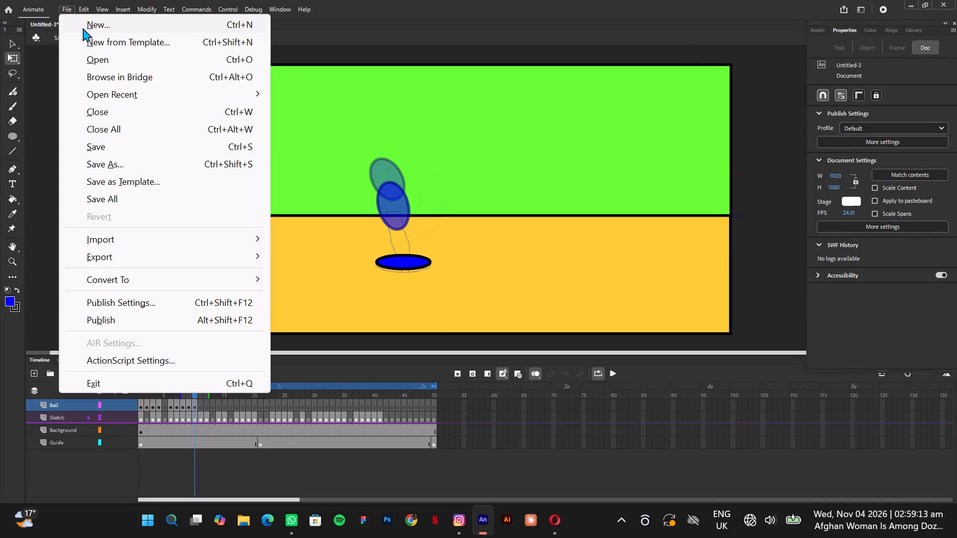
Save the Untitled-3 animation to the Desktop as an Animate Document (*.fla) named "Bouncing ball".
left_click(111, 162)
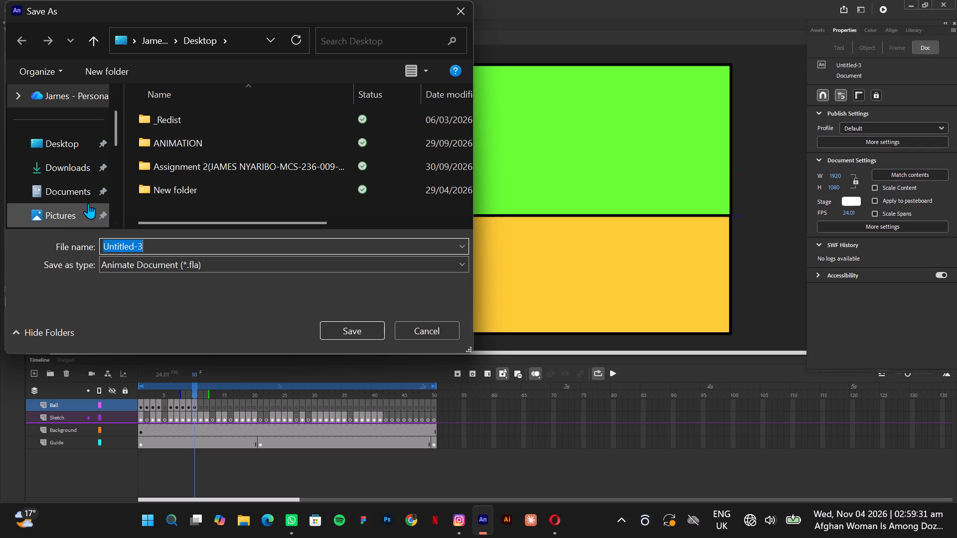
key("BackSpace")
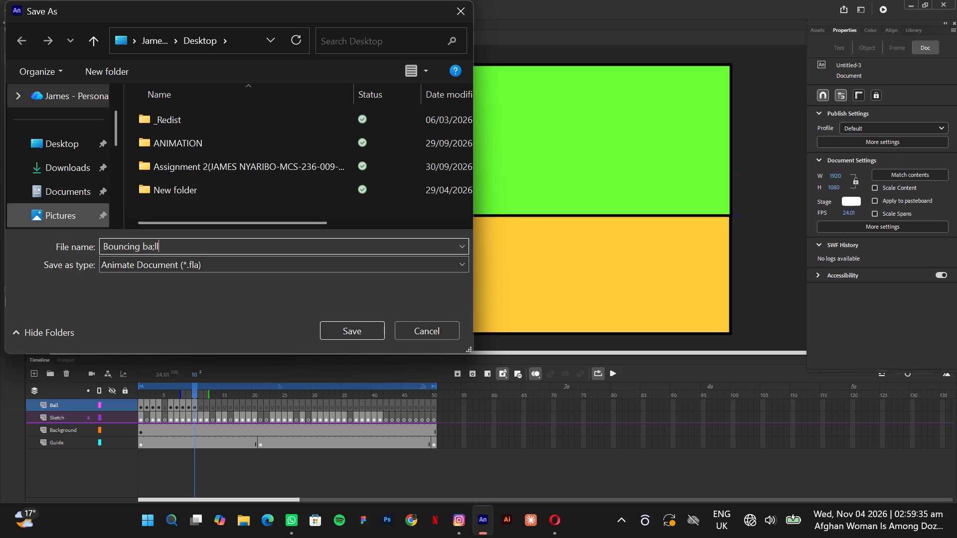
key("BackSpace")
key("BackSpace")
key("Home")
key("Right")
key("Right")
key("Right")
key("Right")
key("Right")
key("Right")
key("Right")
key("Right")
key("Right")
key("Right")
key("Right")
key("Right")
key("BackSpace")
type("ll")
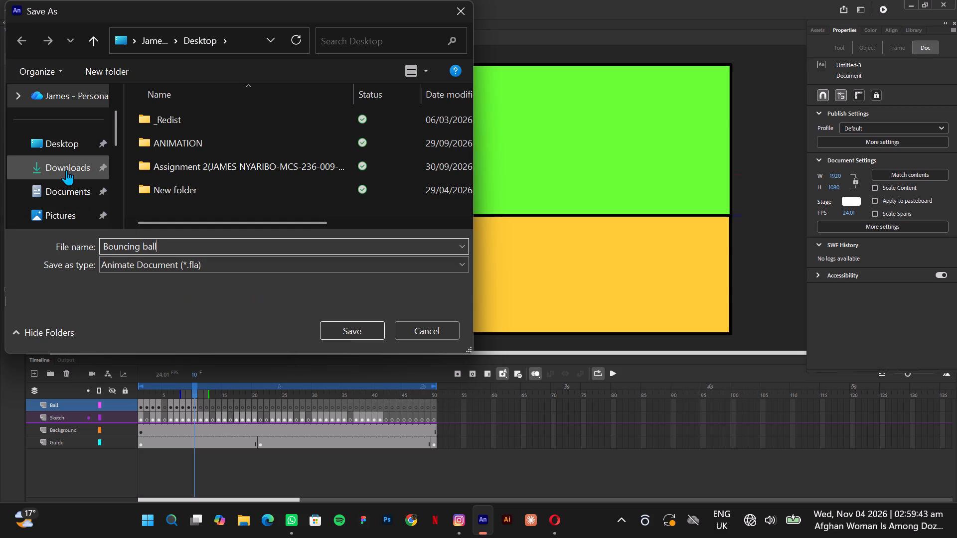
left_click(75, 138)
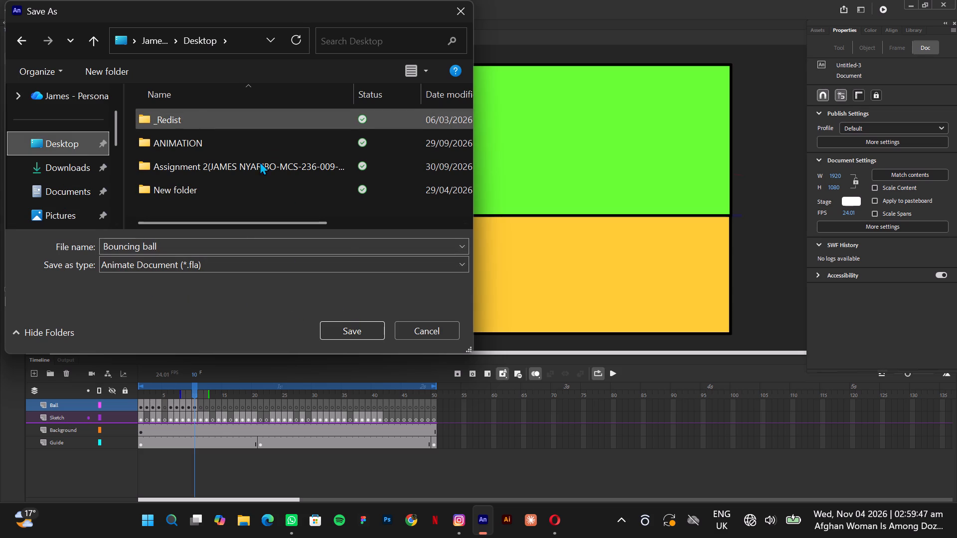
left_click(359, 330)
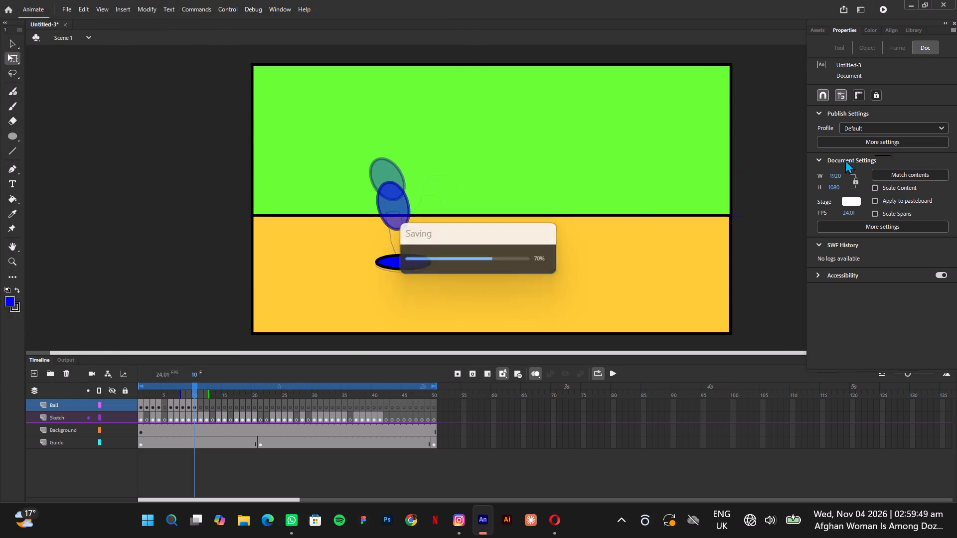